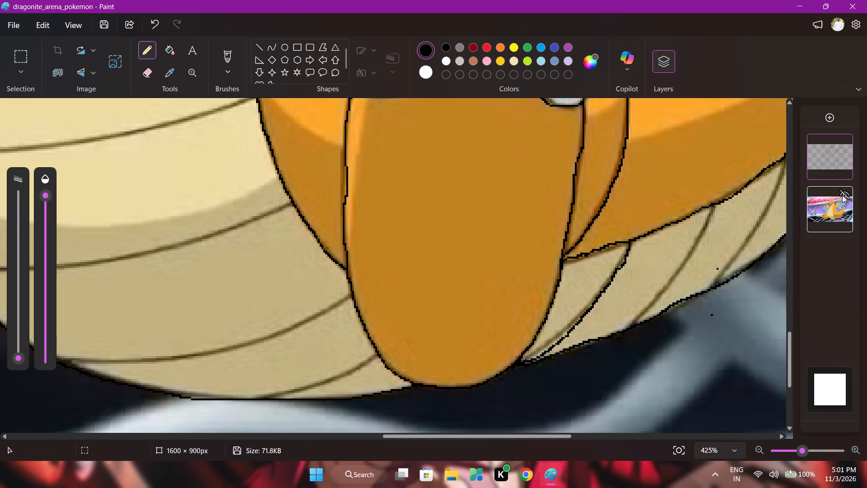
Compare the full Dragonite line art with the reference picture by repeatedly hiding and showing the reference layer.
left_click(845, 193)
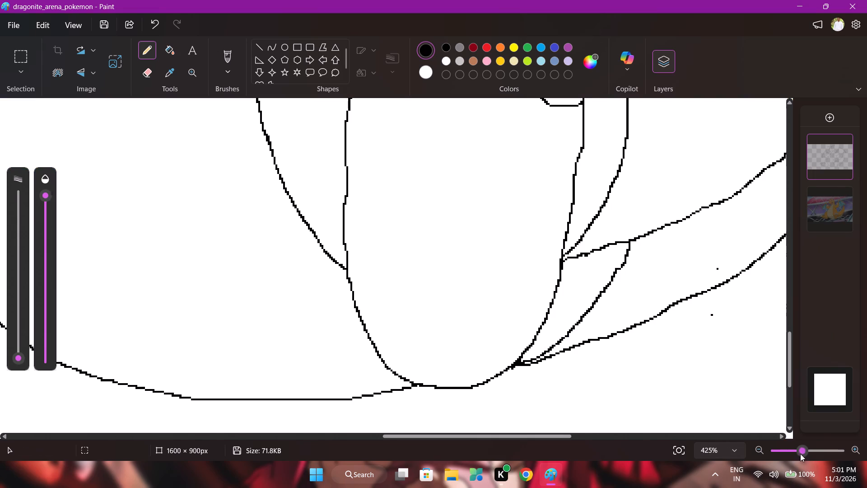
left_click_drag(801, 453, 779, 457)
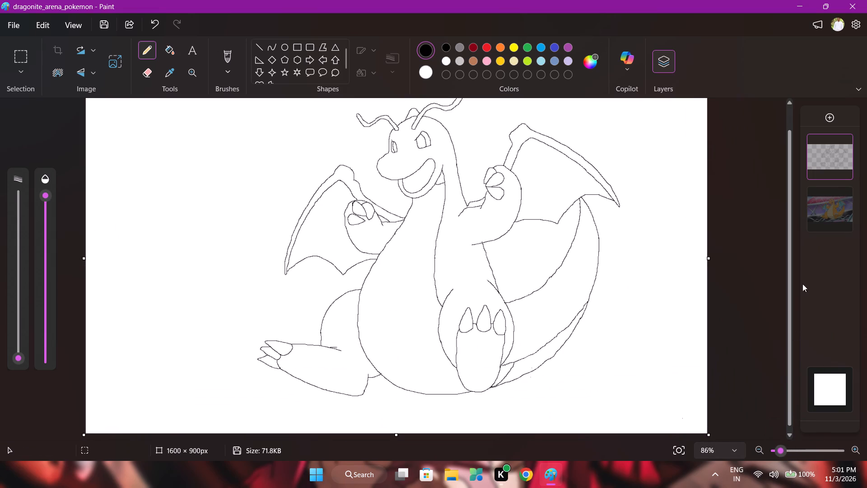
left_click(844, 194)
left_click(844, 194)
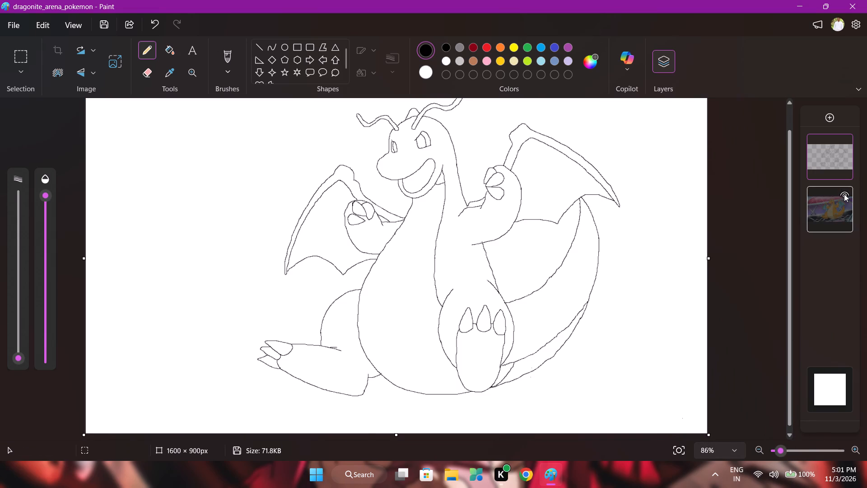
left_click(844, 194)
left_click(844, 194)
left_click(844, 194)
left_click(844, 194)
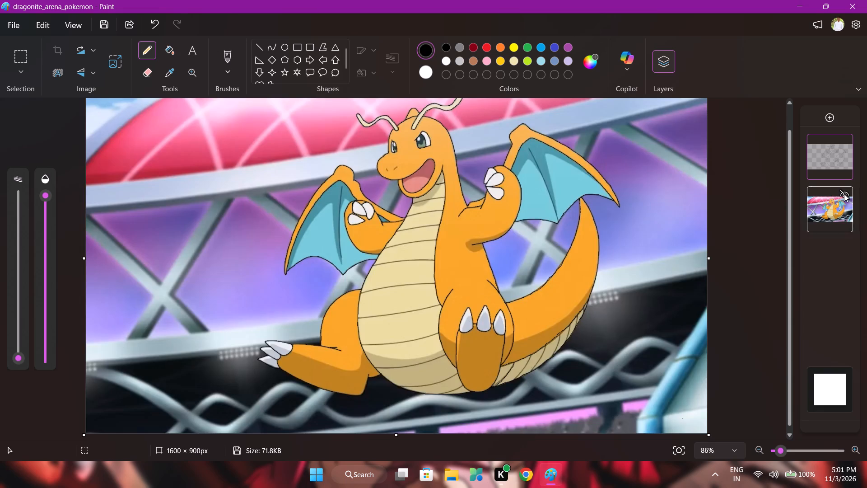
left_click(844, 194)
left_click(844, 194)
left_click(844, 194)
Trace in black pencil the next two curved stripes on the tail's cream underside, beyond the already traced one beside the raised foot.
left_click_drag(778, 447, 792, 445)
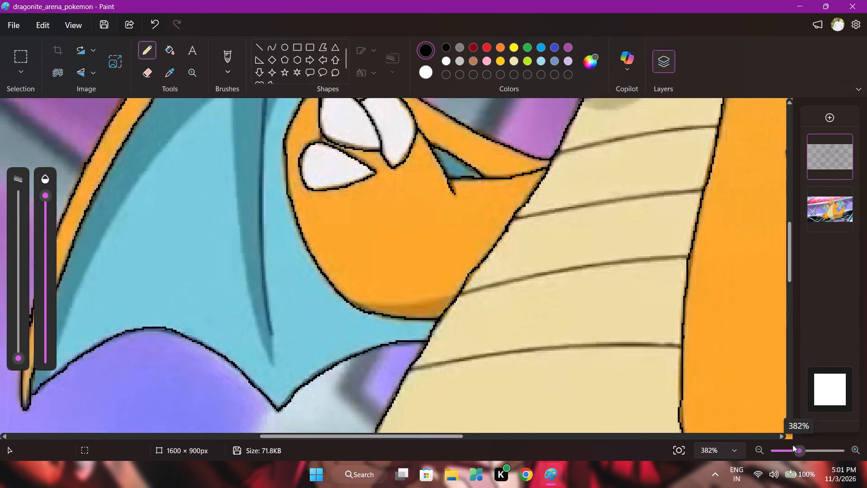
left_click_drag(792, 445, 784, 445)
left_click_drag(561, 436, 734, 436)
scroll(364, 236, "down", 5)
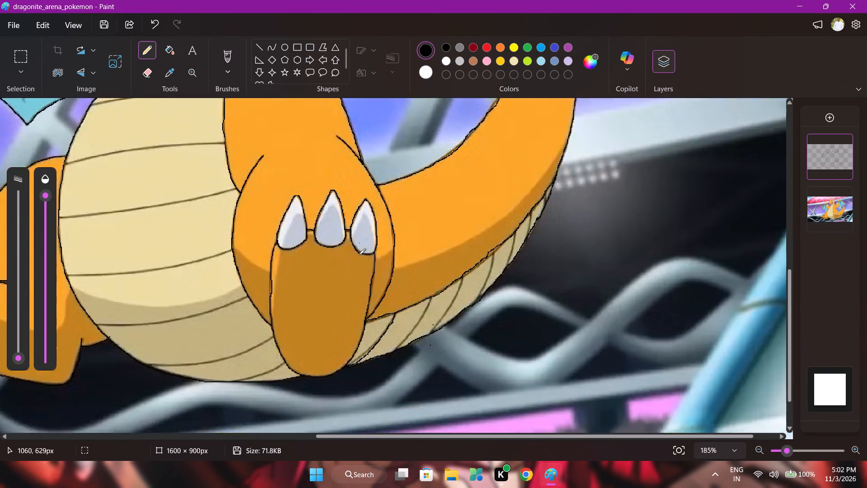
left_click_drag(788, 448, 796, 448)
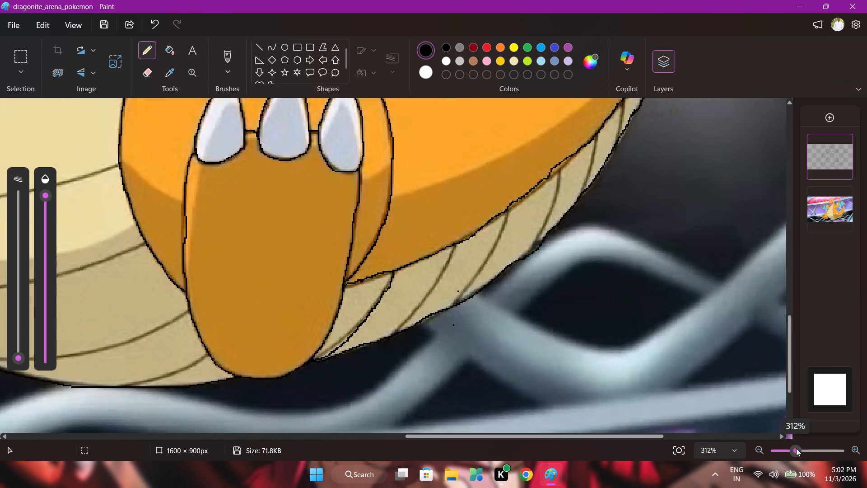
left_click_drag(796, 448, 800, 448)
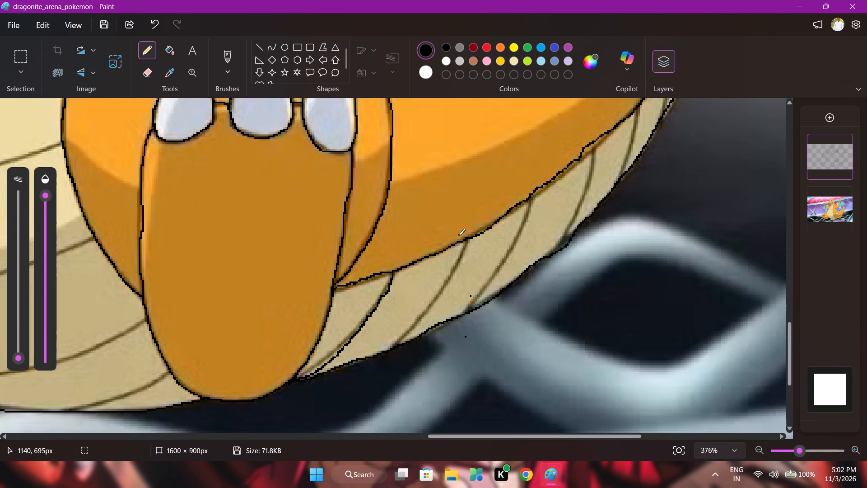
left_click_drag(467, 238, 467, 238)
left_click_drag(467, 238, 449, 278)
left_click_drag(449, 278, 420, 320)
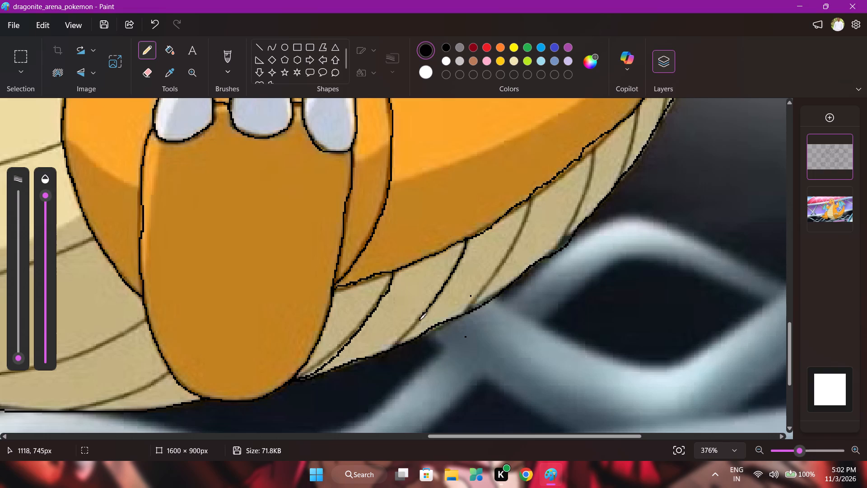
left_click_drag(420, 320, 392, 349)
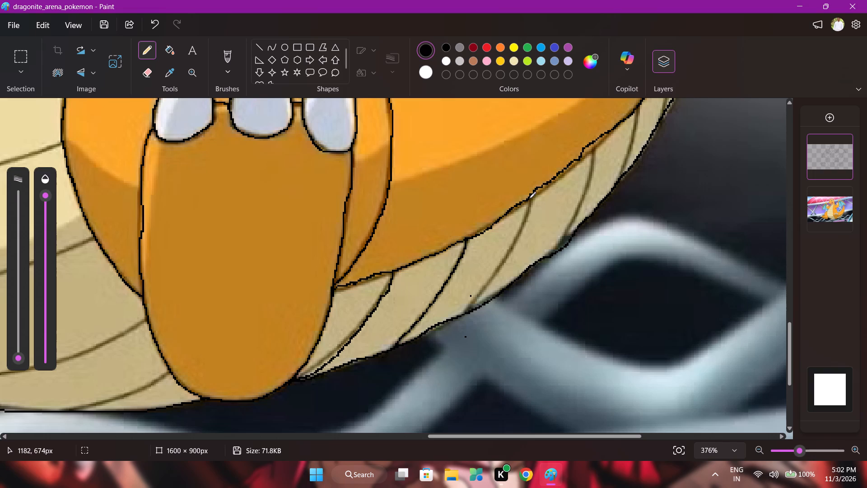
left_click_drag(529, 196, 529, 209)
left_click_drag(529, 209, 497, 266)
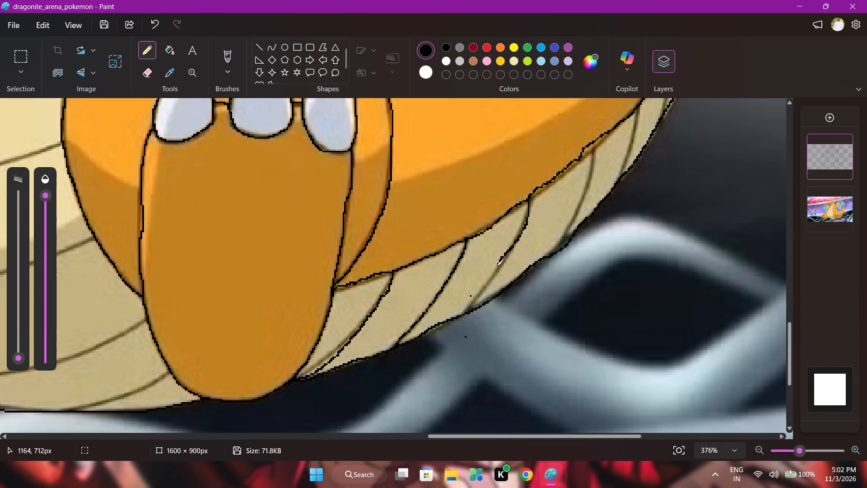
left_click_drag(497, 266, 466, 315)
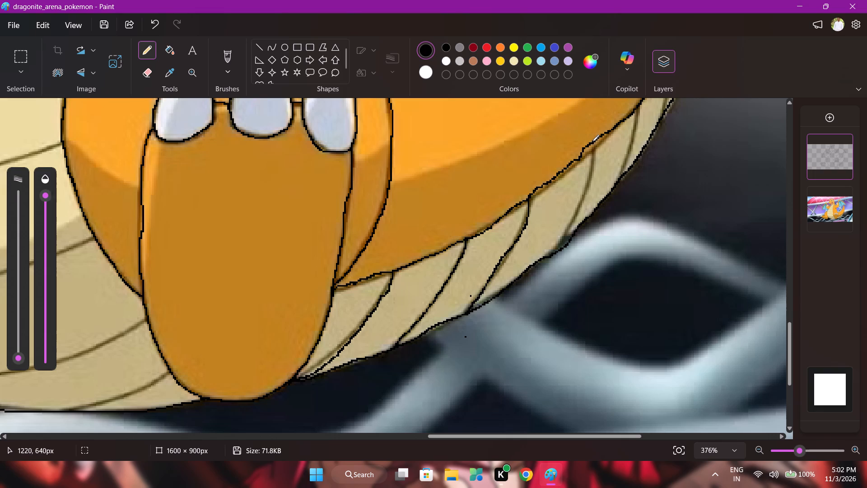
Trace the four remaining short stripes on the tail's underside in black pencil, working outward toward the tail tip.
left_click_drag(592, 141, 583, 194)
left_click_drag(583, 194, 554, 253)
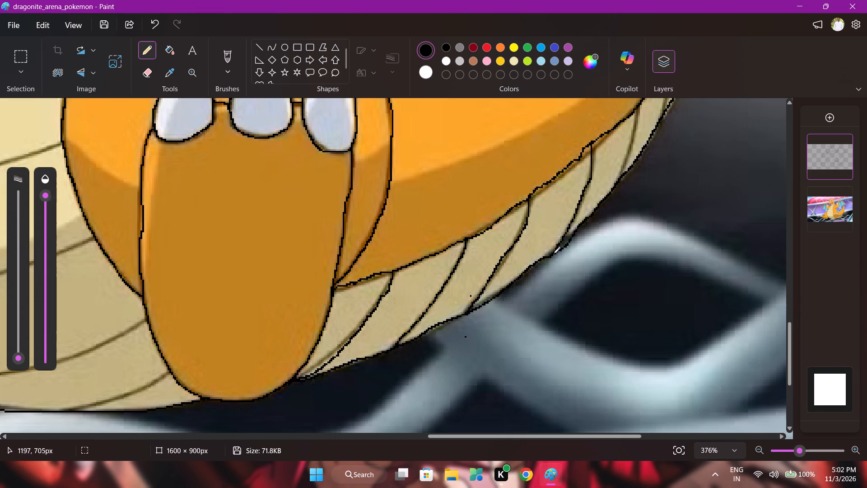
left_click_drag(554, 253, 552, 255)
left_click_drag(638, 107, 623, 167)
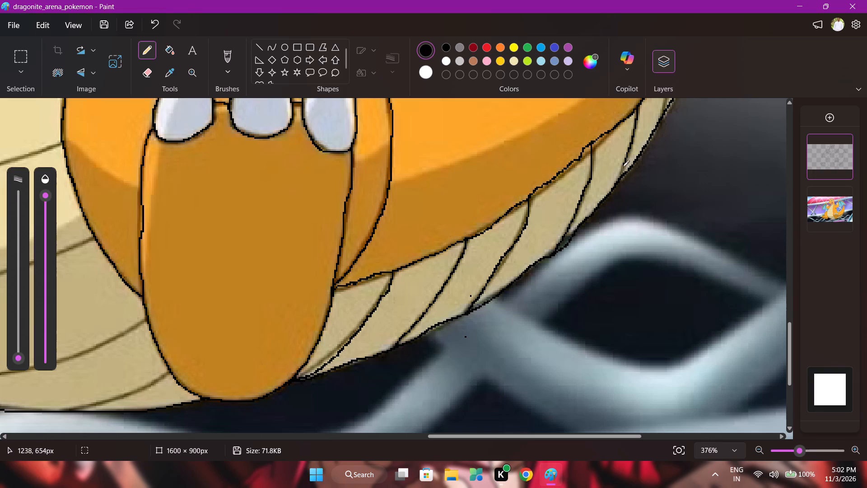
left_click_drag(623, 167, 617, 183)
scroll(741, 230, "up", 1)
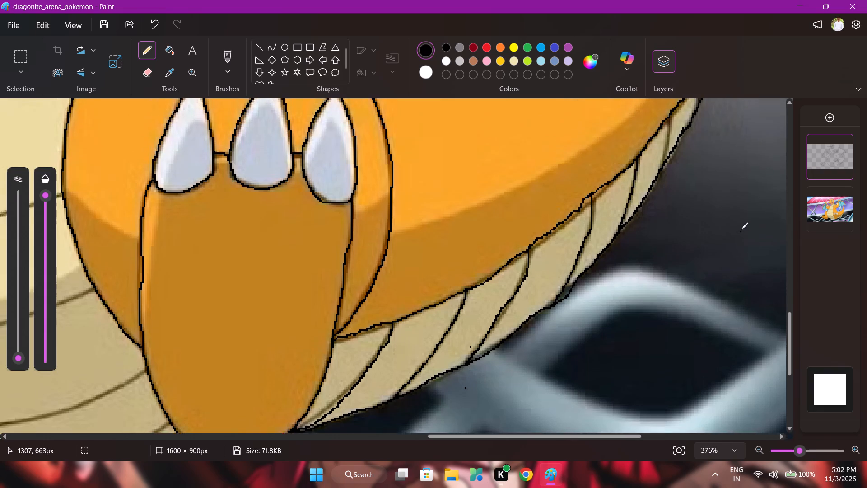
scroll(741, 228, "up", 1)
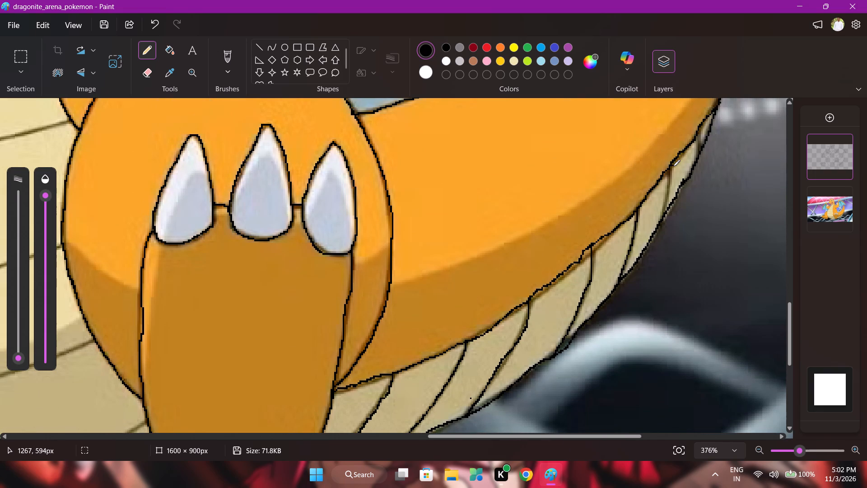
left_click_drag(673, 166, 662, 216)
left_click_drag(662, 216, 661, 222)
left_click_drag(699, 129, 698, 131)
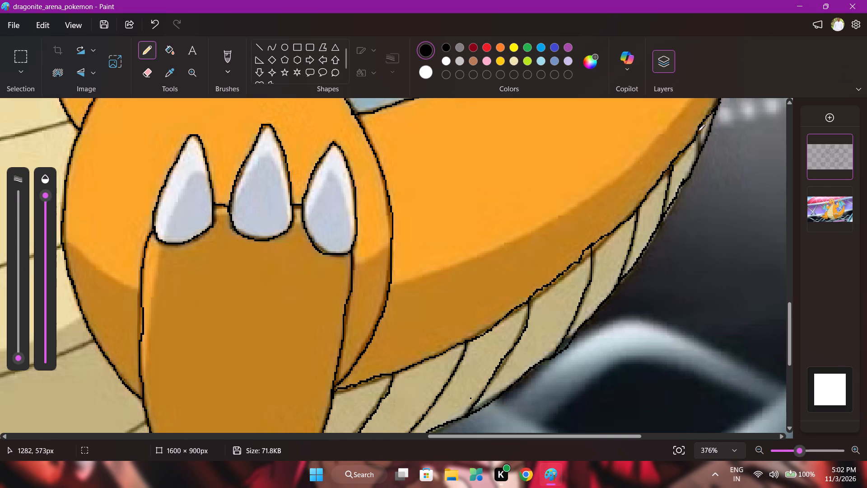
left_click_drag(698, 131, 698, 155)
left_click_drag(698, 155, 698, 157)
Trace the cream neck stripe just below the chin in black pencil, from the throat edge toward the opposite side of the neck.
left_click_drag(601, 439, 600, 437)
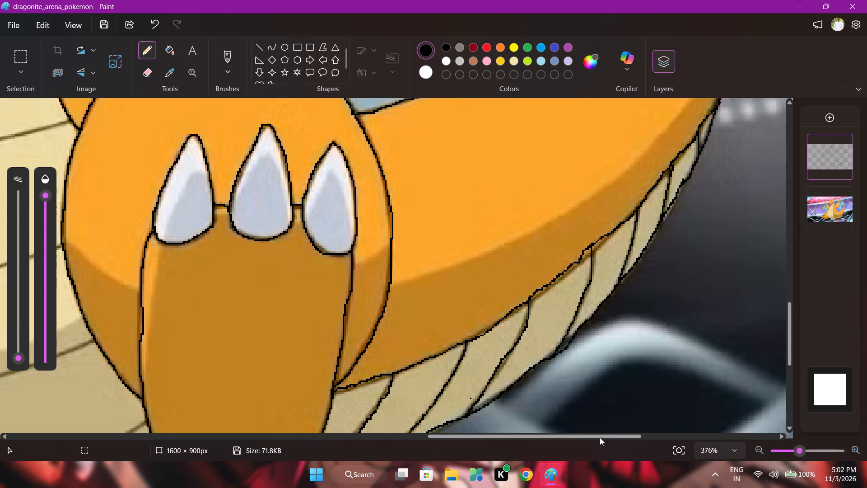
left_click_drag(600, 437, 461, 437)
scroll(601, 314, "up", 3)
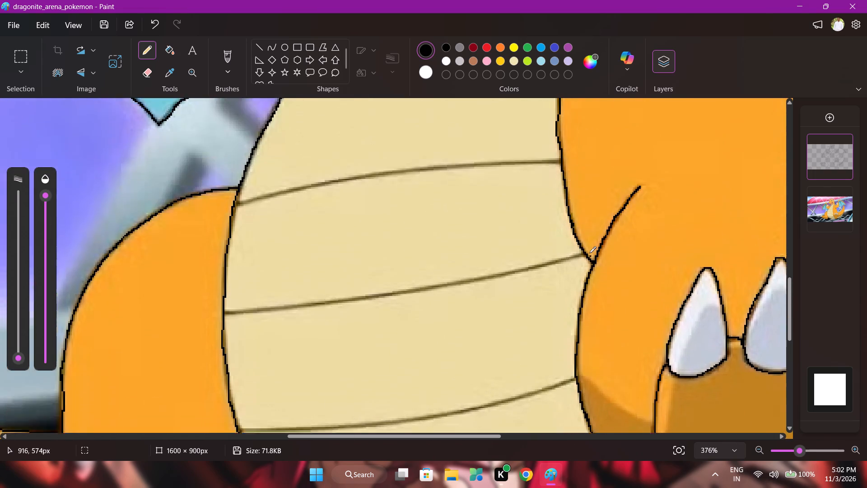
scroll(588, 248, "up", 8)
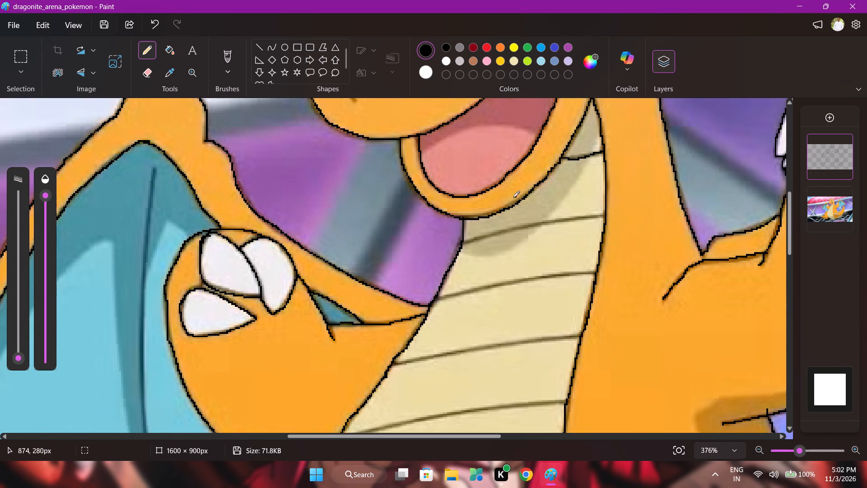
left_click_drag(461, 242, 462, 242)
left_click_drag(462, 242, 526, 226)
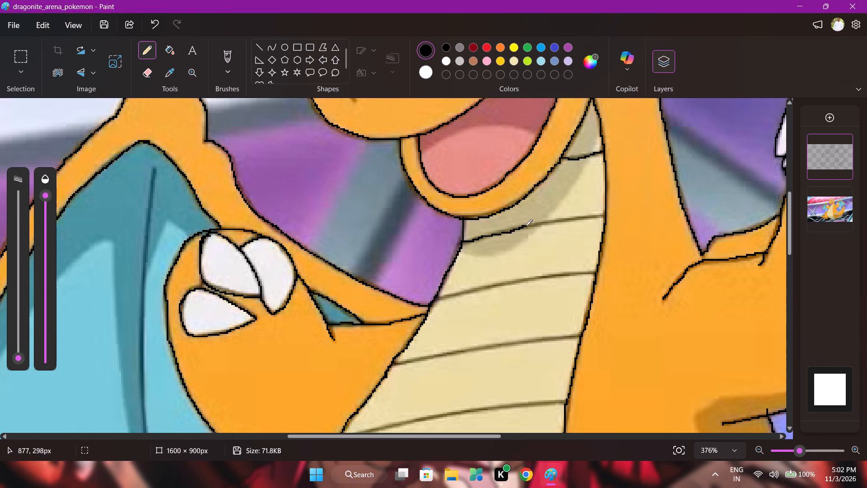
left_click_drag(526, 226, 590, 220)
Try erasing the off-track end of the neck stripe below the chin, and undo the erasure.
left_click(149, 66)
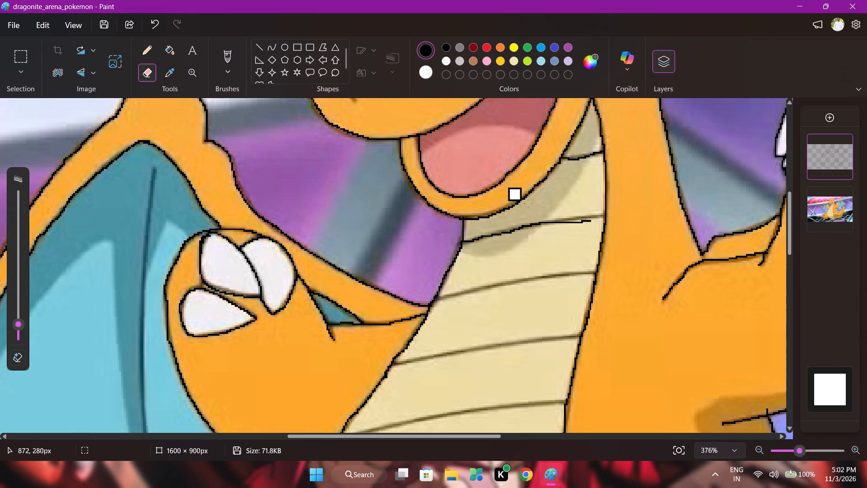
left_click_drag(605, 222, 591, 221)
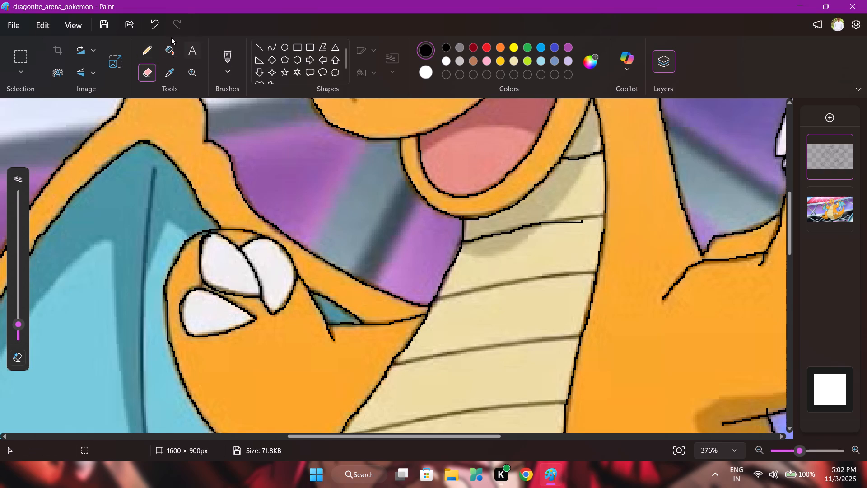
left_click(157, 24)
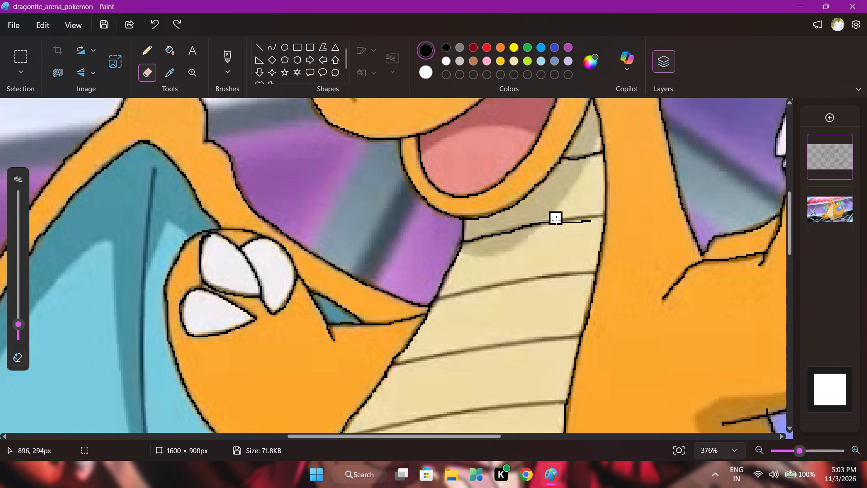
Erase the off-track end of the neck stripe below the chin and redraw it in black pencil to the neck's far edge.
left_click_drag(556, 221, 587, 222)
left_click(153, 53)
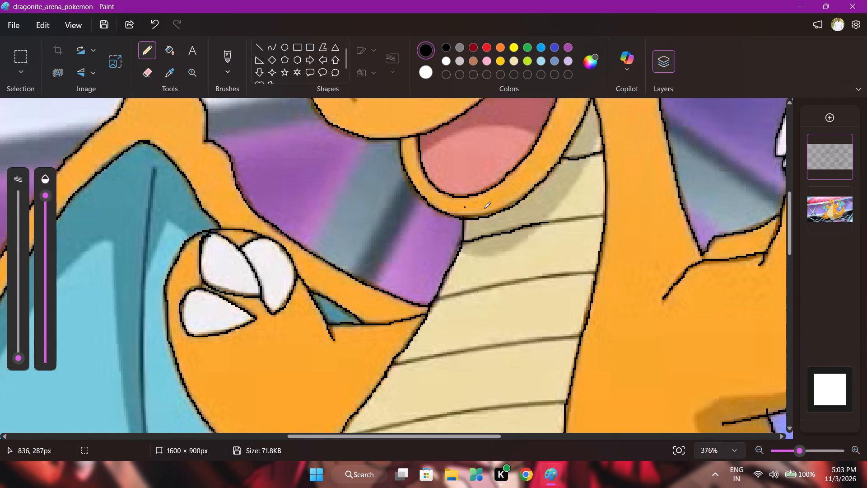
left_click_drag(542, 223, 584, 218)
left_click_drag(584, 218, 606, 216)
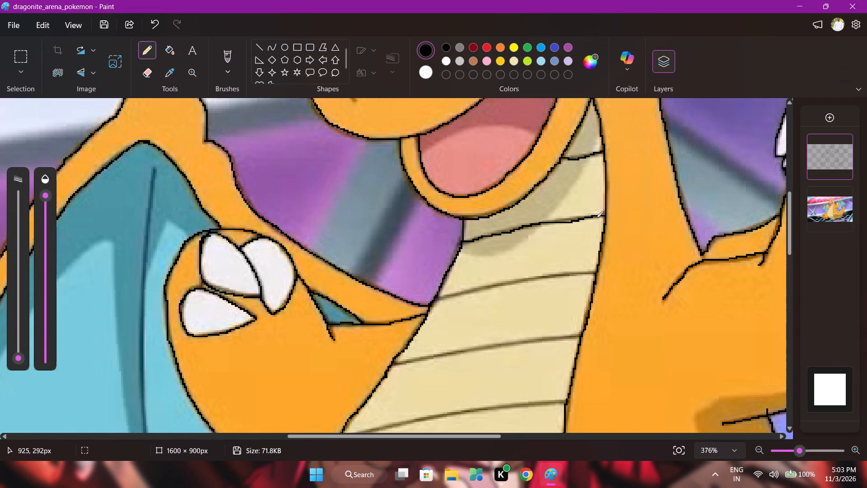
Trace the next cream stripe down the neck, level with the raised hand's claws, in black pencil from edge to edge.
scroll(514, 252, "down", 1)
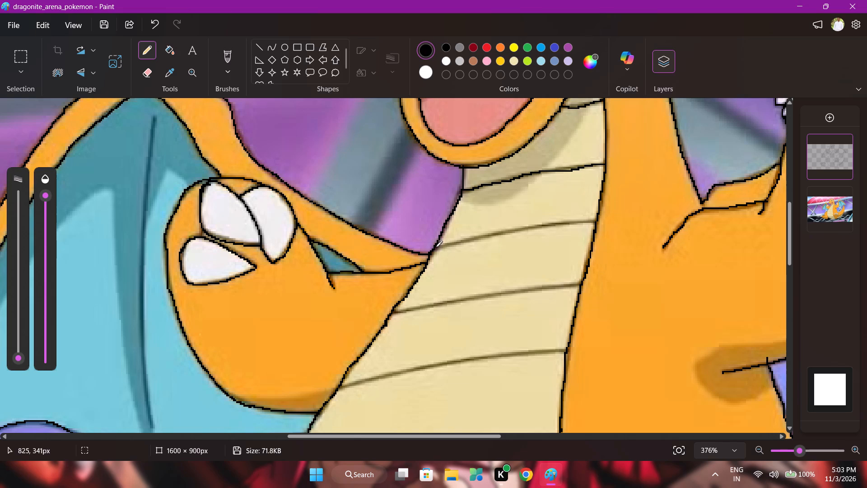
left_click_drag(434, 248, 480, 239)
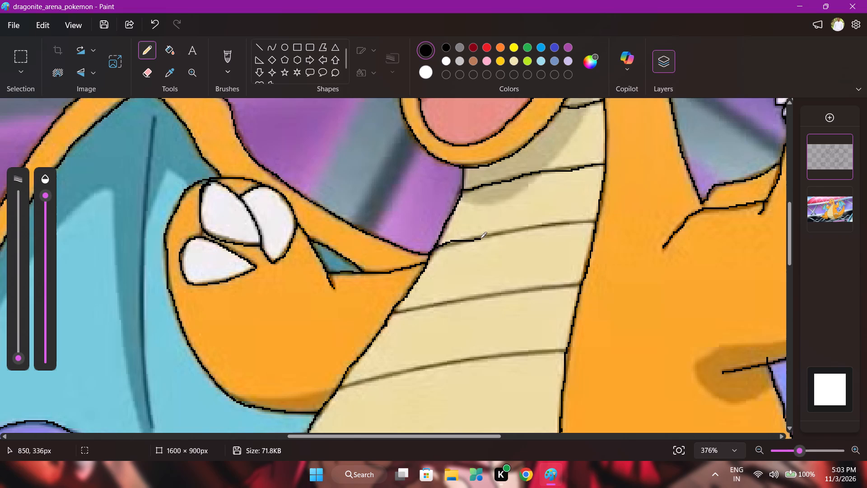
left_click_drag(480, 239, 587, 222)
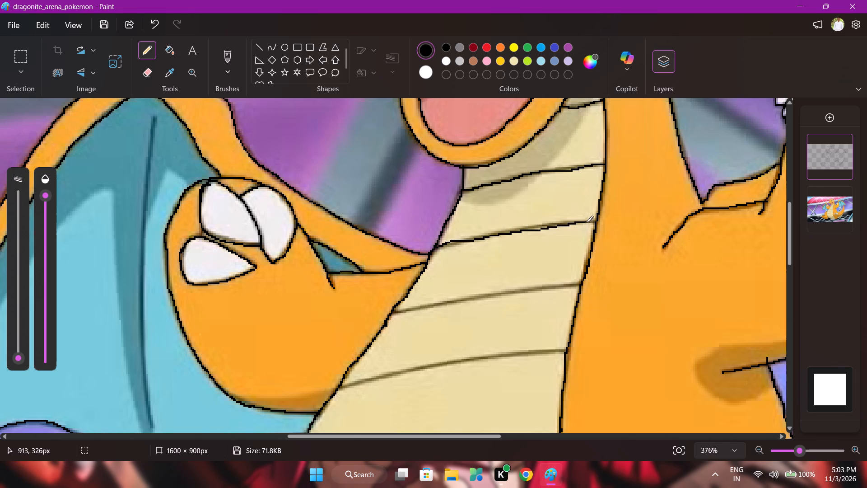
left_click_drag(587, 222, 597, 222)
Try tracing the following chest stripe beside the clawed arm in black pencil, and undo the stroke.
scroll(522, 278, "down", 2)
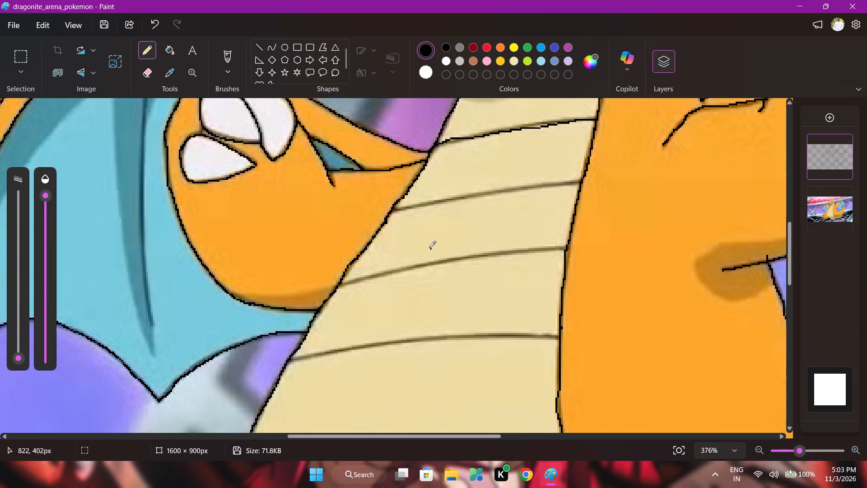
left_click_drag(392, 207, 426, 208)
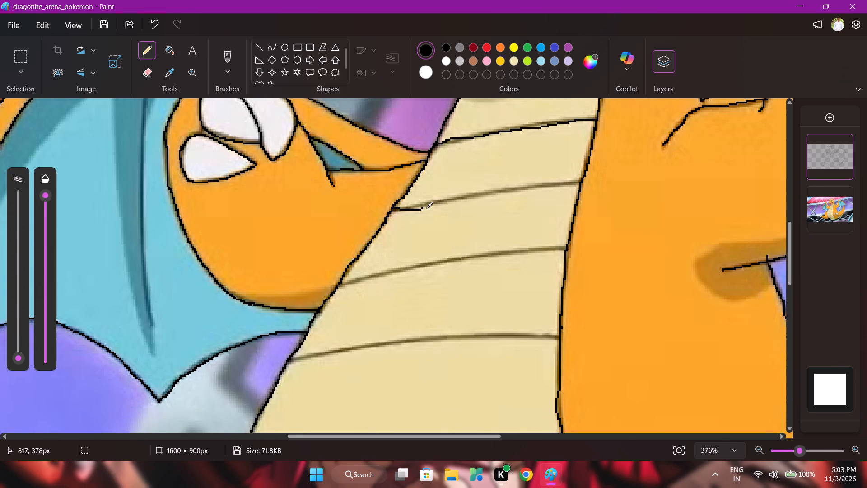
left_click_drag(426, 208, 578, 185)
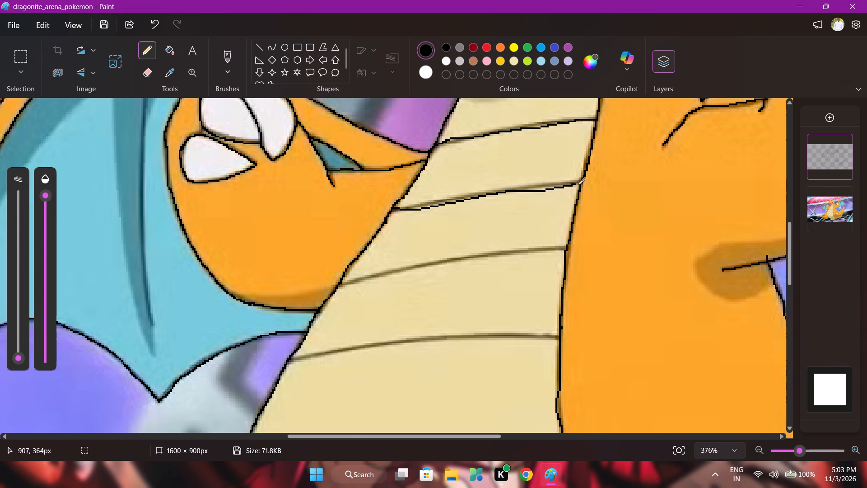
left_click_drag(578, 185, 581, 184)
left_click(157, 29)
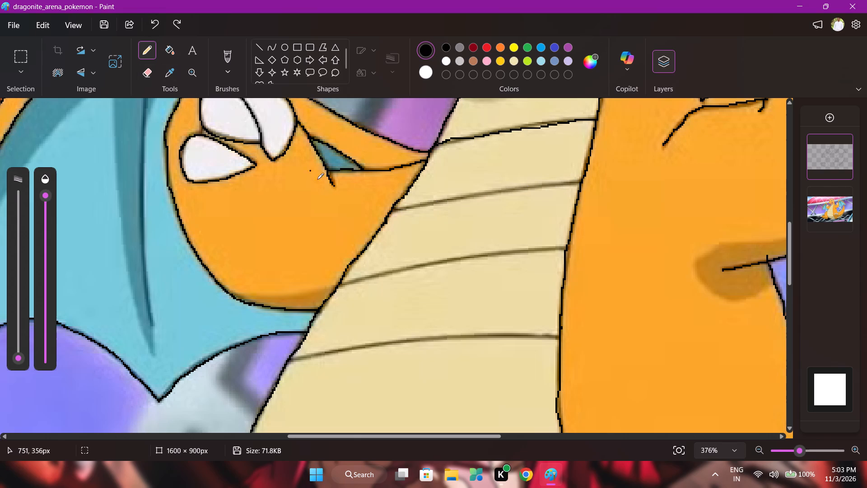
Trace the next two chest stripes beside the clawed arm in black pencil, each across the full width of the cream area.
left_click_drag(394, 208, 407, 206)
left_click_drag(407, 206, 543, 188)
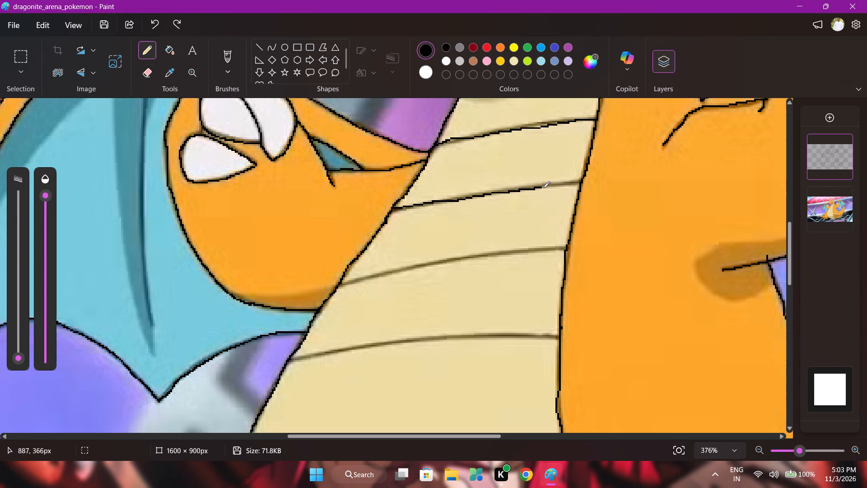
left_click_drag(543, 188, 581, 182)
scroll(416, 267, "down", 1)
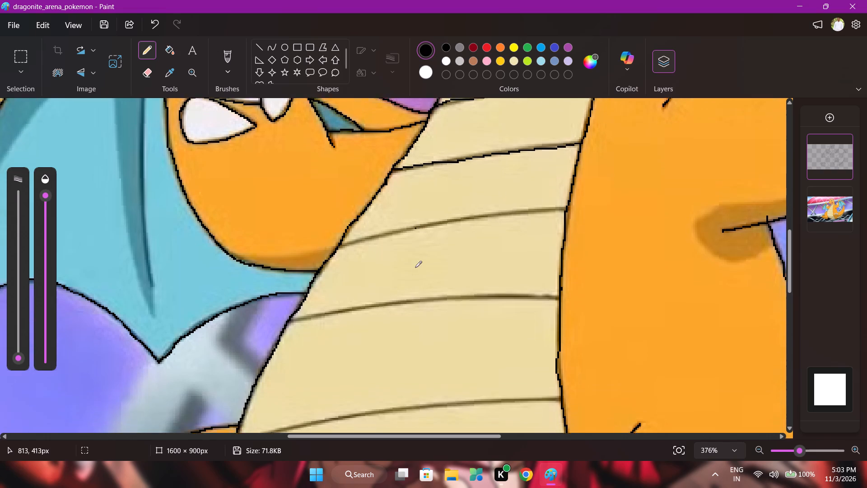
left_click_drag(337, 235, 347, 233)
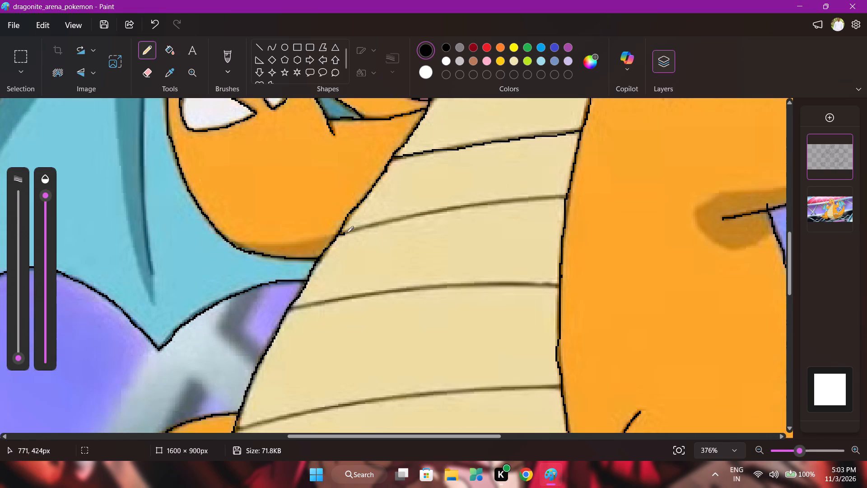
left_click_drag(347, 233, 535, 200)
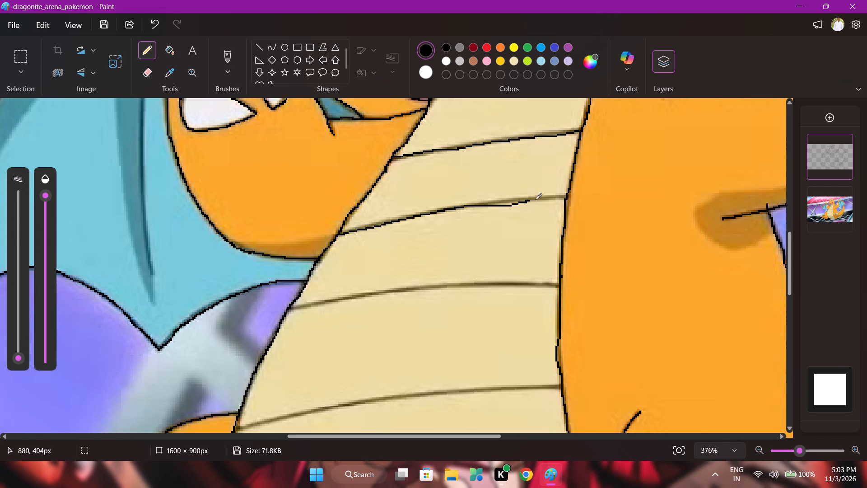
left_click_drag(535, 200, 567, 196)
Trace the next two belly stripes in black pencil, one below the arm and one starting where the thigh meets the belly.
scroll(432, 271, "down", 1)
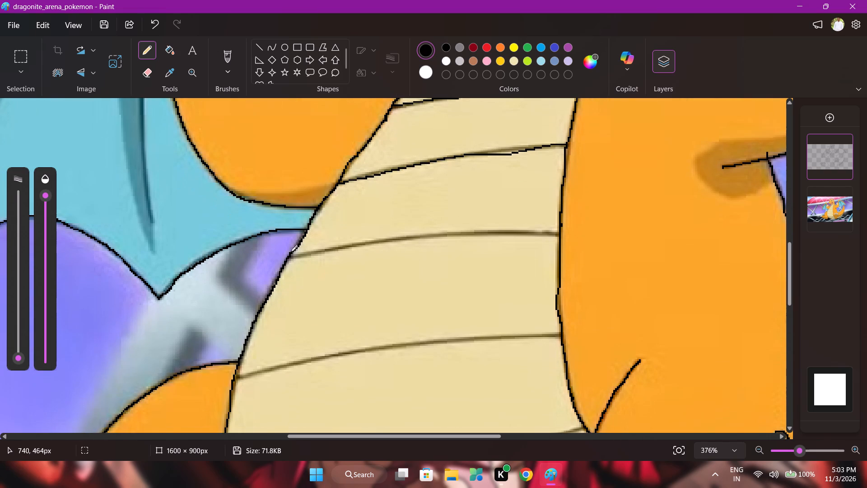
left_click_drag(289, 254, 365, 241)
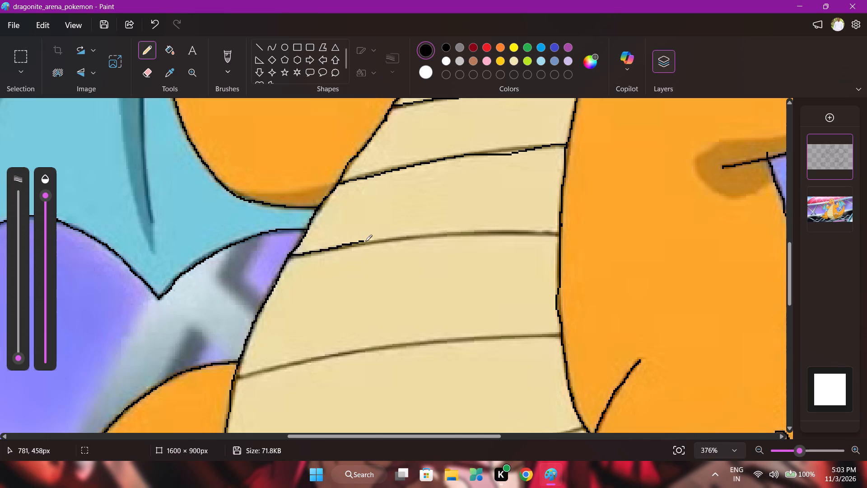
left_click_drag(365, 241, 536, 232)
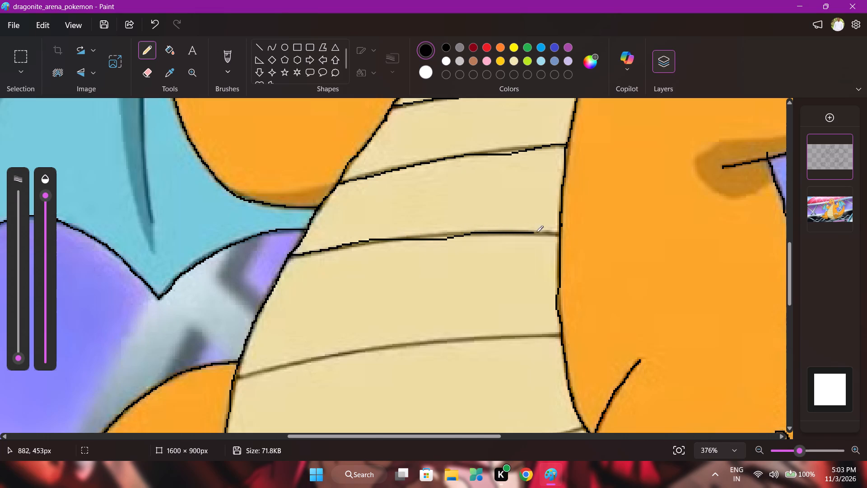
left_click_drag(536, 232, 560, 235)
scroll(411, 294, "down", 2)
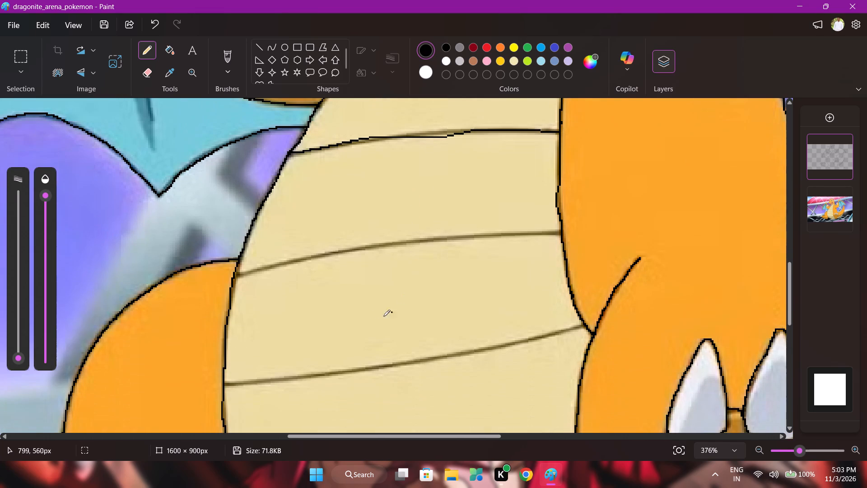
scroll(342, 300, "down", 1)
left_click_drag(235, 221, 239, 221)
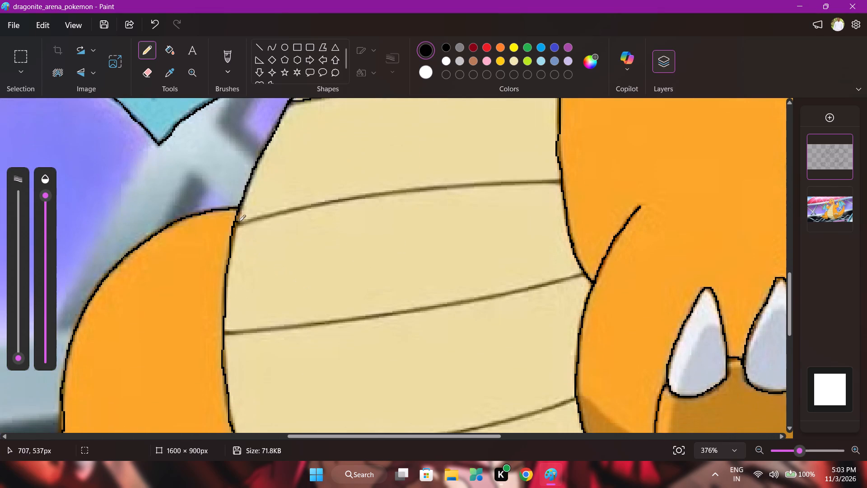
left_click_drag(239, 221, 424, 192)
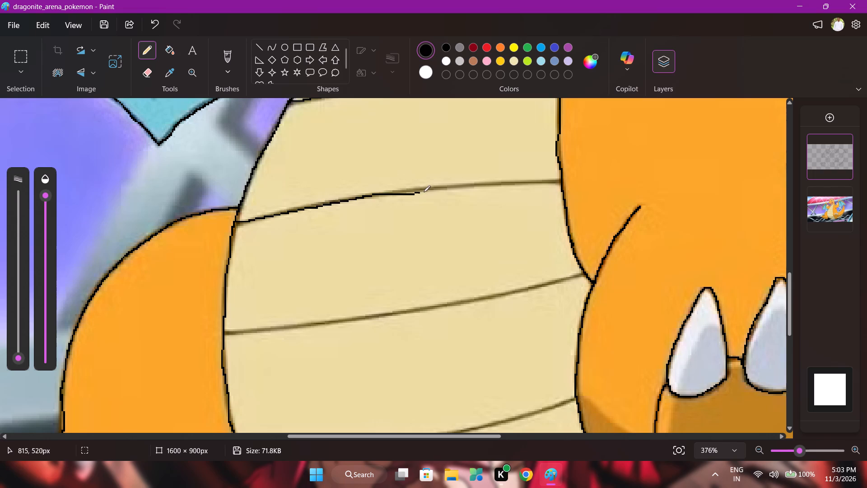
left_click_drag(424, 192, 562, 182)
Trace the two belly stripes between the thighs in black pencil, down to the last one above the shaded underside.
scroll(372, 270, "down", 2)
left_click_drag(223, 228, 419, 212)
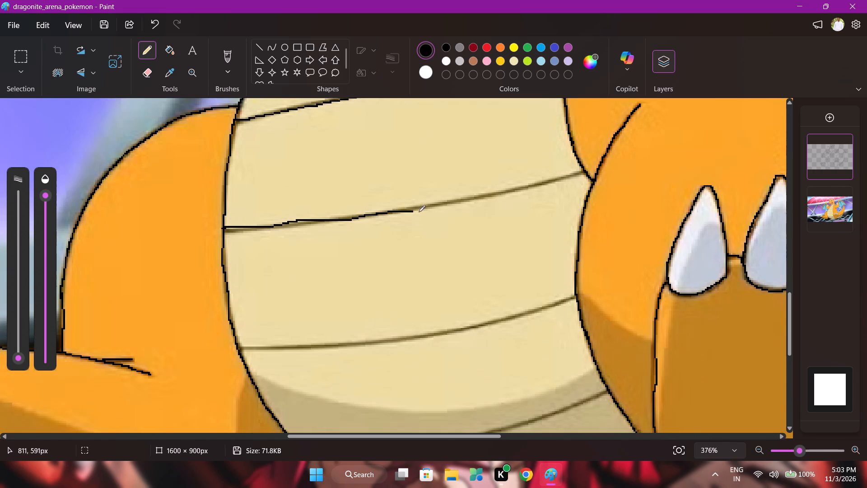
left_click_drag(419, 212, 586, 174)
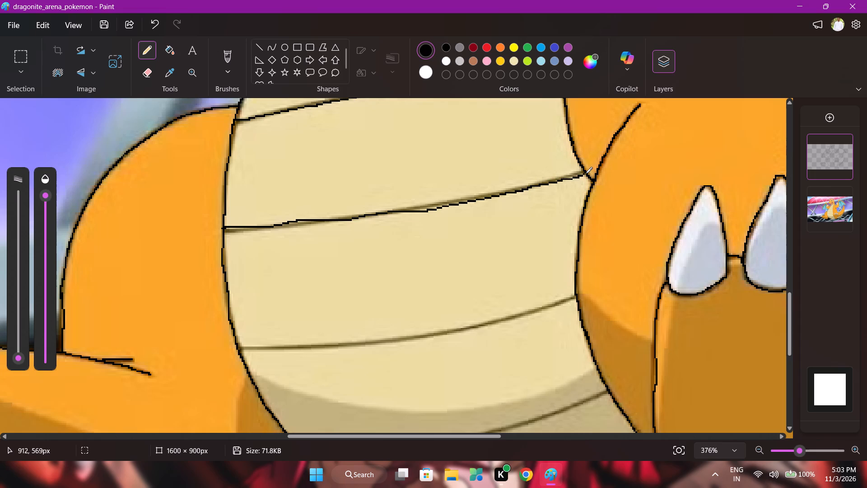
left_click_drag(586, 174, 587, 173)
scroll(400, 234, "down", 1)
scroll(171, 306, "down", 2)
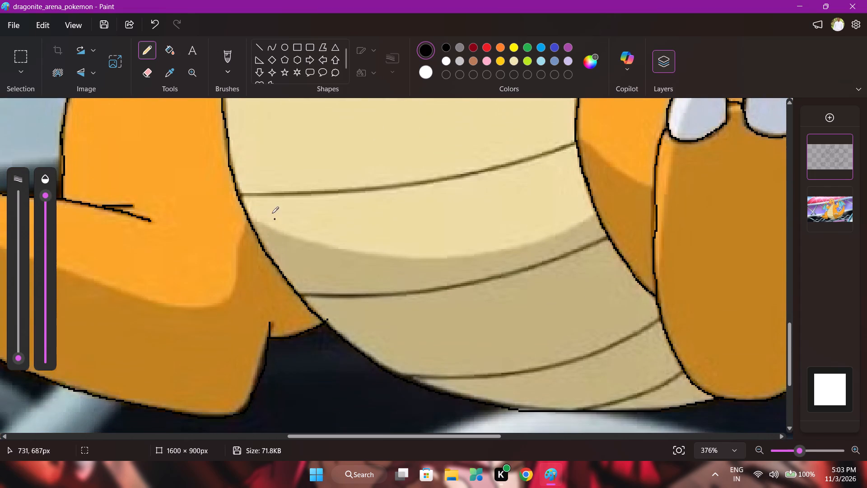
left_click_drag(238, 195, 249, 195)
left_click_drag(249, 195, 458, 177)
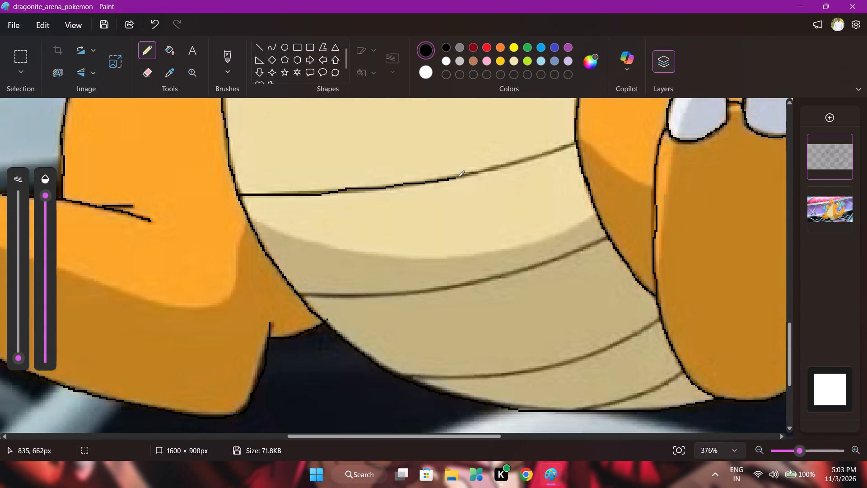
left_click_drag(458, 177, 571, 146)
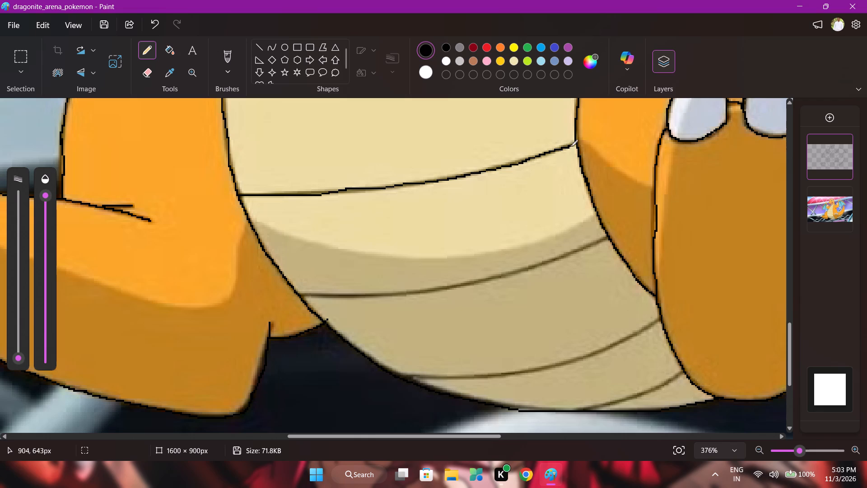
left_click_drag(571, 146, 576, 144)
Trace the two long curved stripes across the shaded lower belly in black pencil, from edge to edge.
scroll(481, 251, "down", 1)
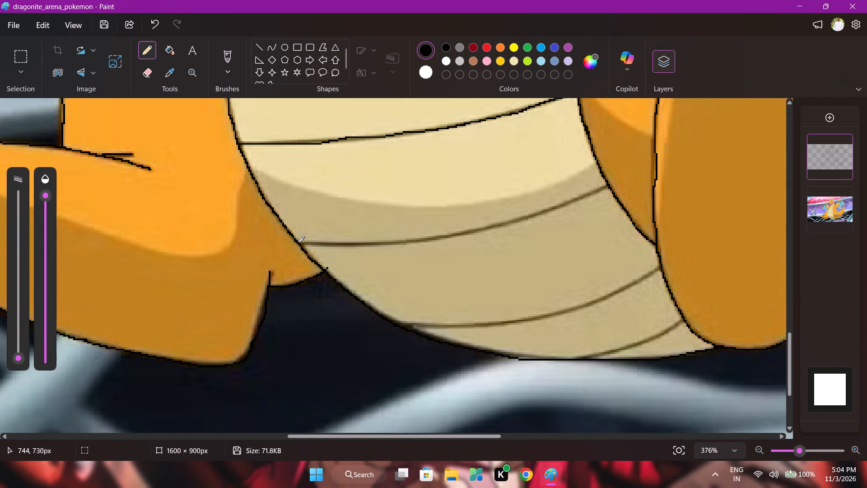
left_click_drag(298, 243, 463, 233)
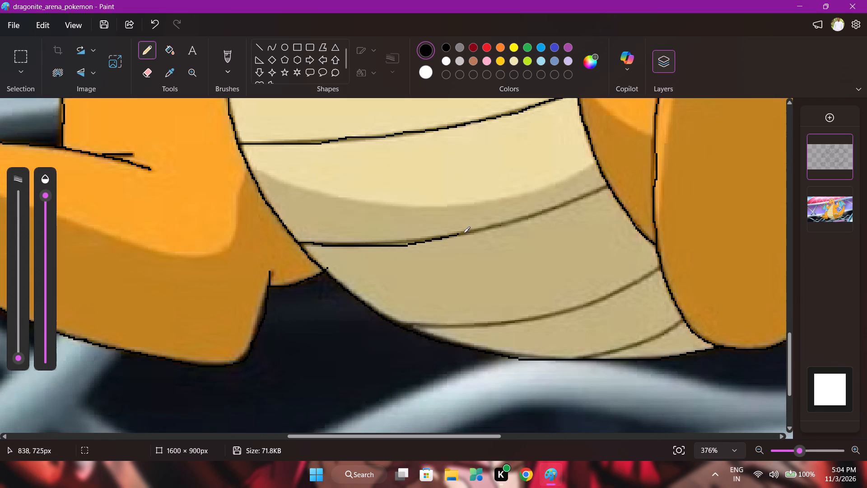
left_click_drag(463, 233, 606, 187)
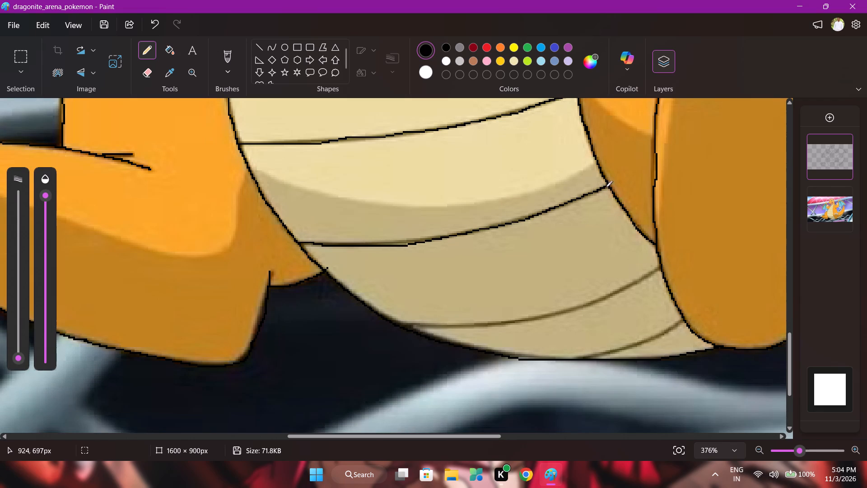
left_click_drag(606, 187, 609, 186)
scroll(464, 215, "down", 2)
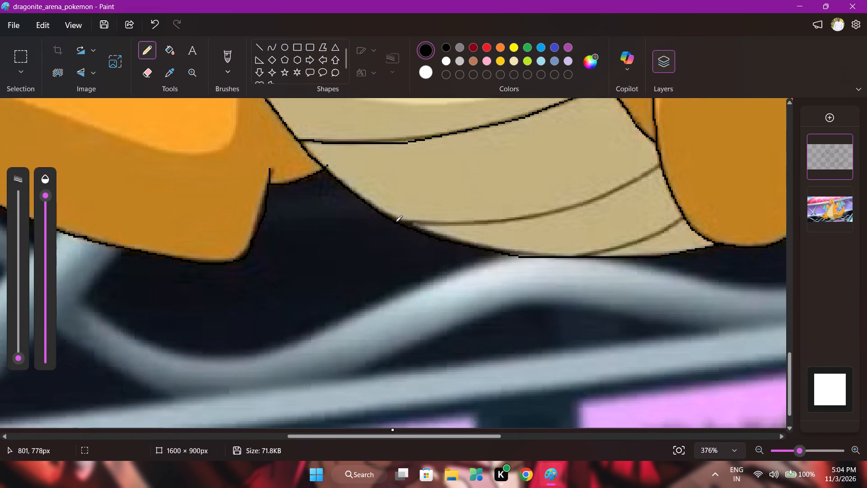
left_click_drag(393, 221, 485, 221)
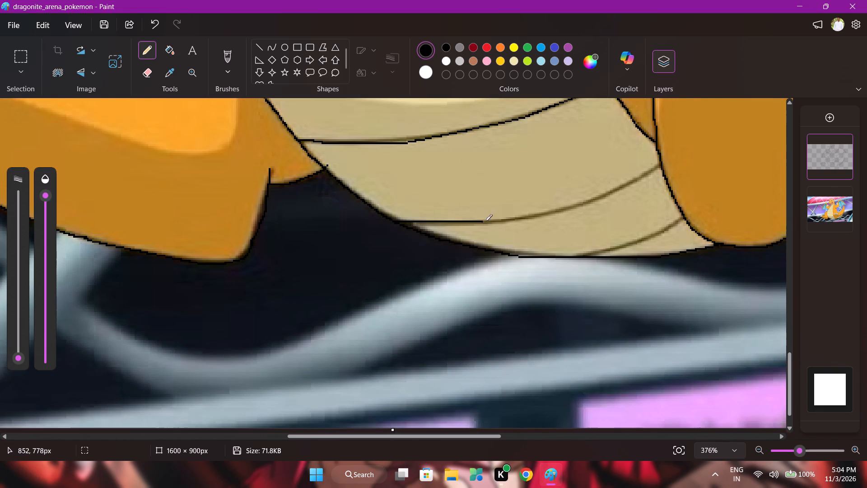
left_click_drag(485, 221, 618, 191)
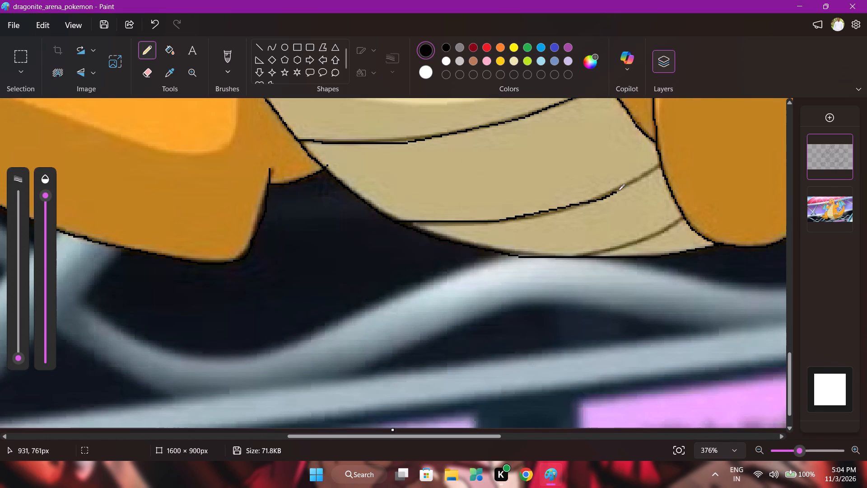
left_click_drag(618, 191, 659, 164)
Trace the last short stripe at the lower end of the belly, beside the raised foot, in black pencil.
scroll(607, 206, "down", 1)
left_click_drag(576, 214, 583, 209)
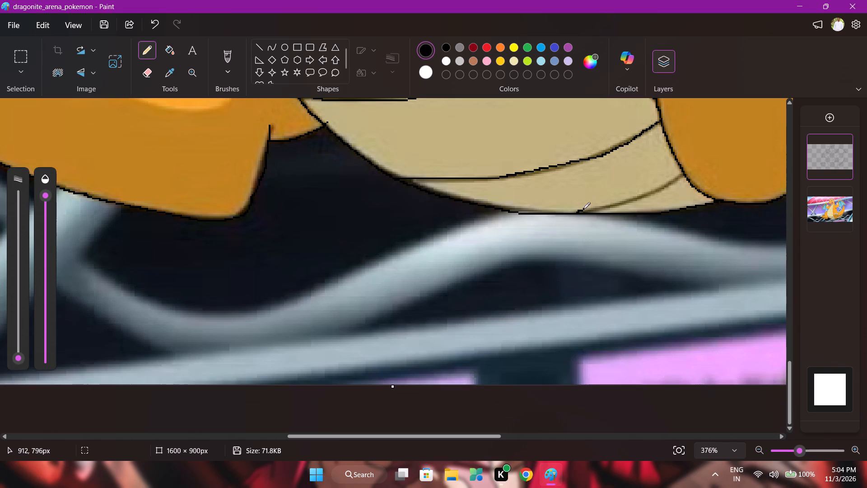
left_click_drag(583, 209, 686, 177)
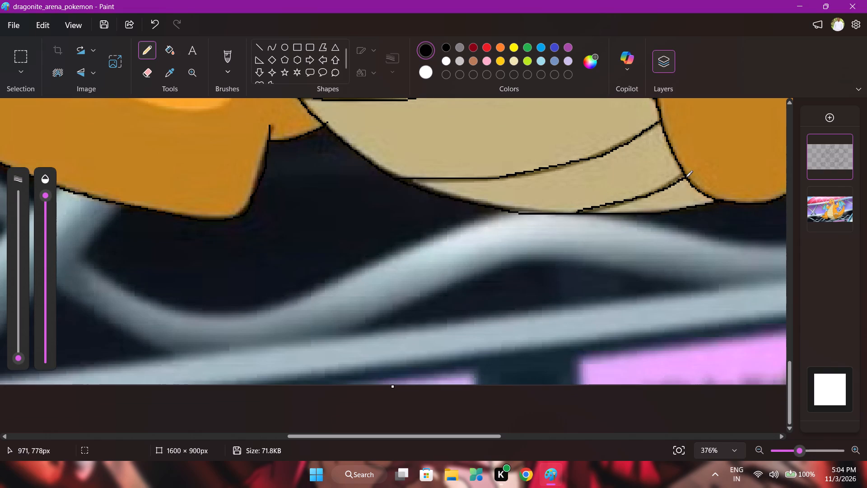
left_click_drag(686, 177, 686, 176)
Erase the jagged black line along the lower part of the tail's inner curve, stopping short of the thigh.
scroll(451, 312, "up", 2)
scroll(452, 404, "up", 3)
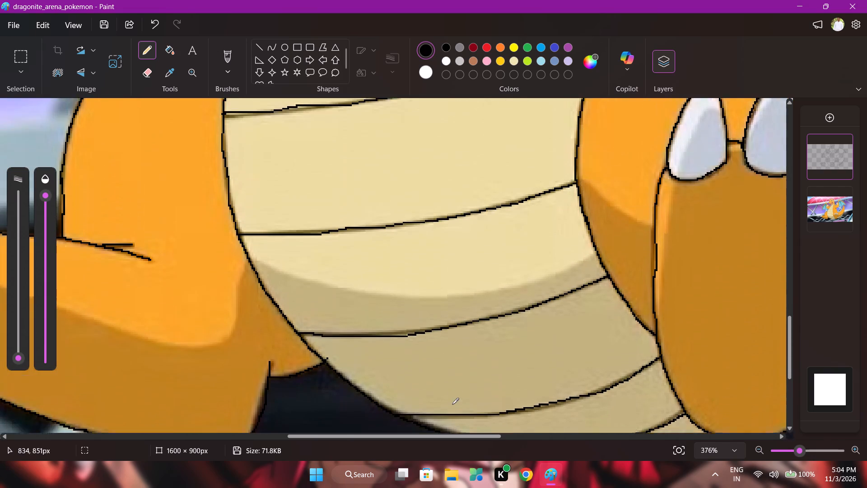
left_click_drag(361, 437, 494, 443)
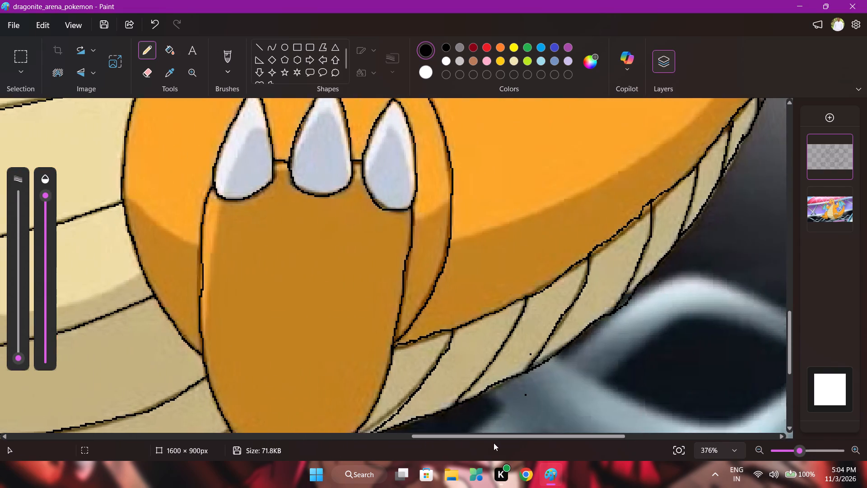
left_click_drag(494, 443, 522, 444)
scroll(513, 434, "up", 3)
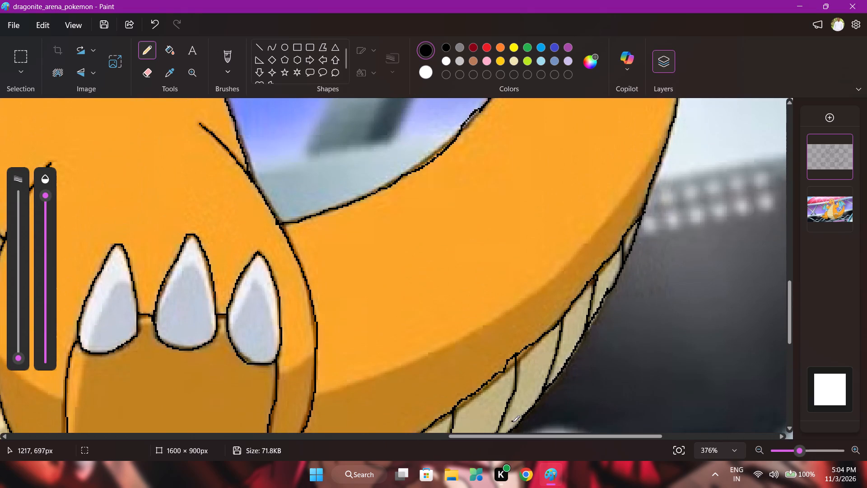
scroll(510, 421, "down", 1)
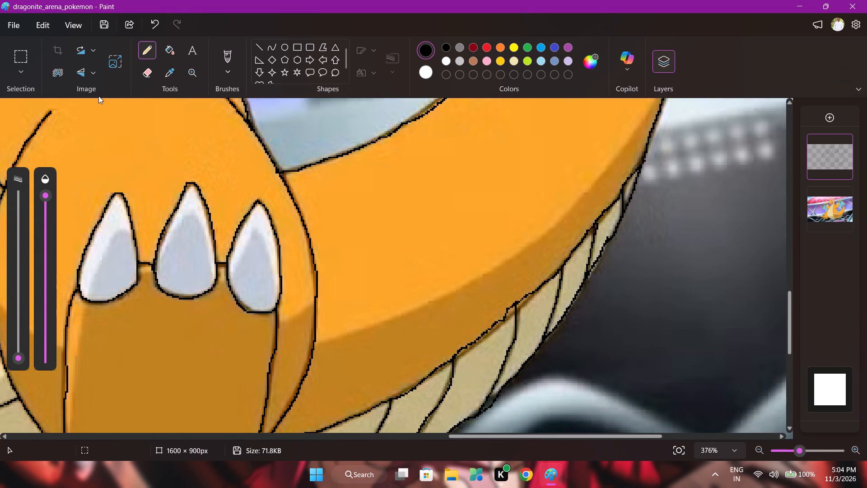
left_click(145, 76)
scroll(373, 243, "up", 5)
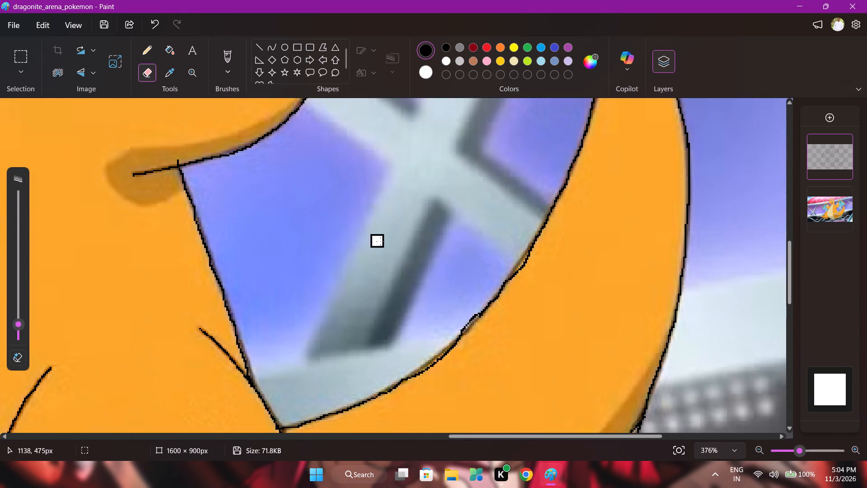
scroll(387, 243, "up", 2)
scroll(499, 249, "up", 1)
scroll(496, 255, "down", 2)
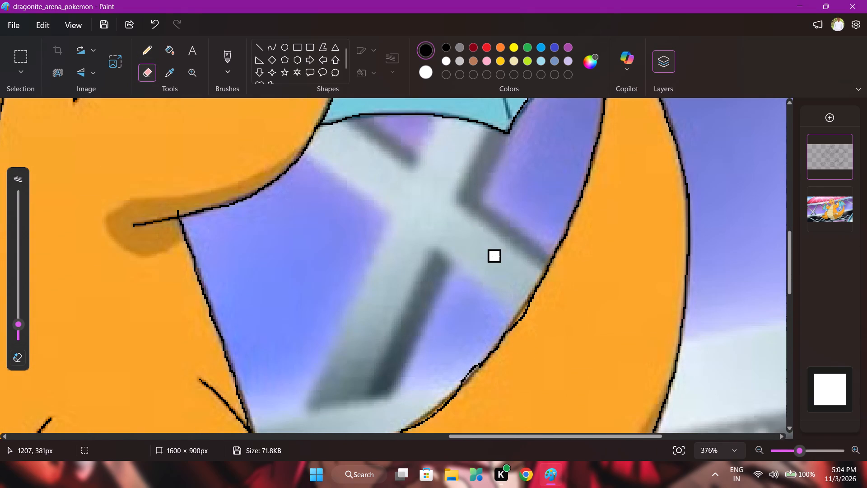
left_click_drag(528, 305, 452, 394)
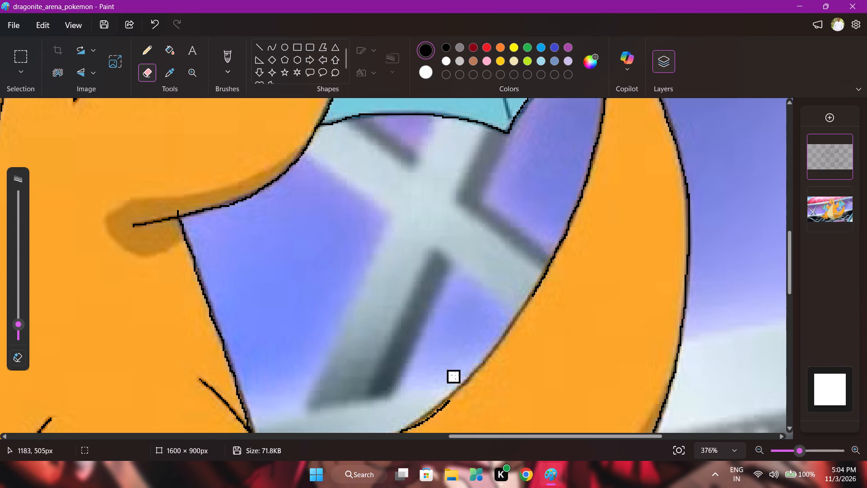
scroll(457, 368, "down", 2)
left_click_drag(454, 295, 398, 332)
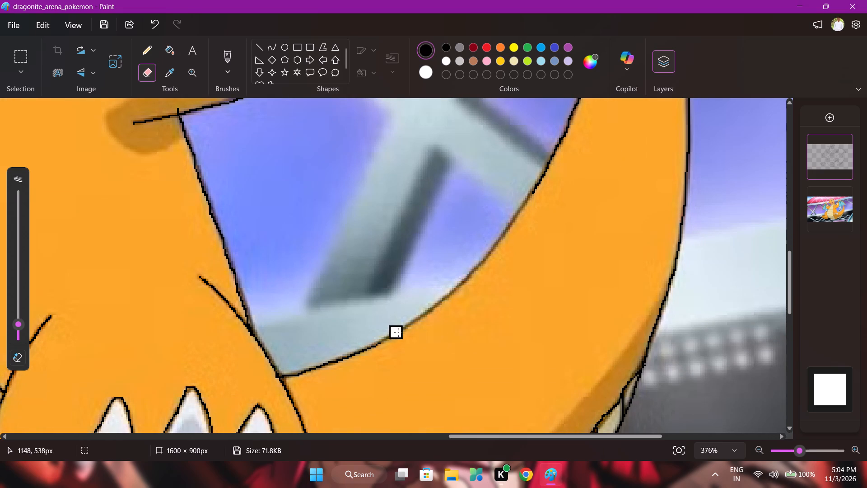
left_click_drag(398, 332, 393, 328)
Erase the uneven black line between the tail's orange side and its cream underside, from the foot up along the curve.
scroll(393, 328, "down", 5)
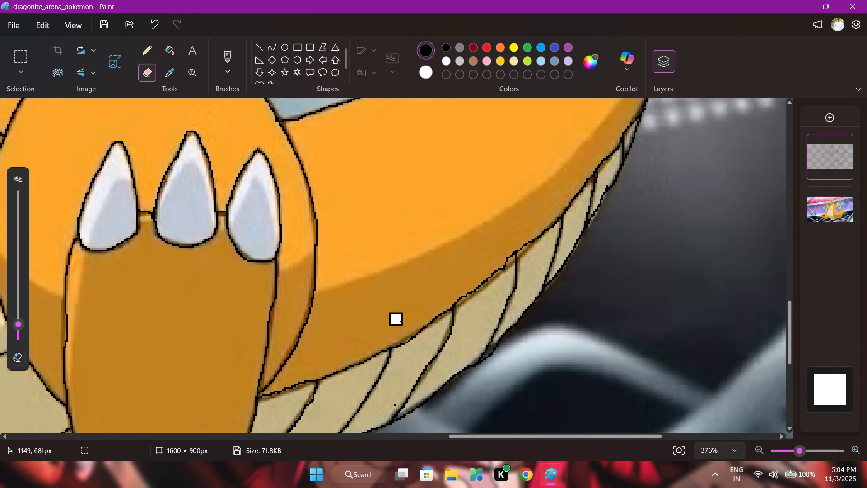
scroll(396, 321, "down", 1)
scroll(312, 385, "up", 2)
scroll(307, 353, "down", 1)
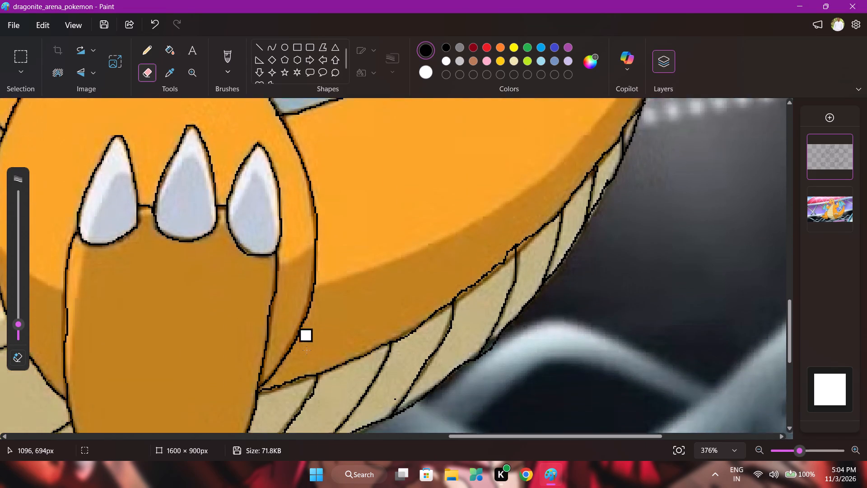
scroll(307, 350, "down", 2)
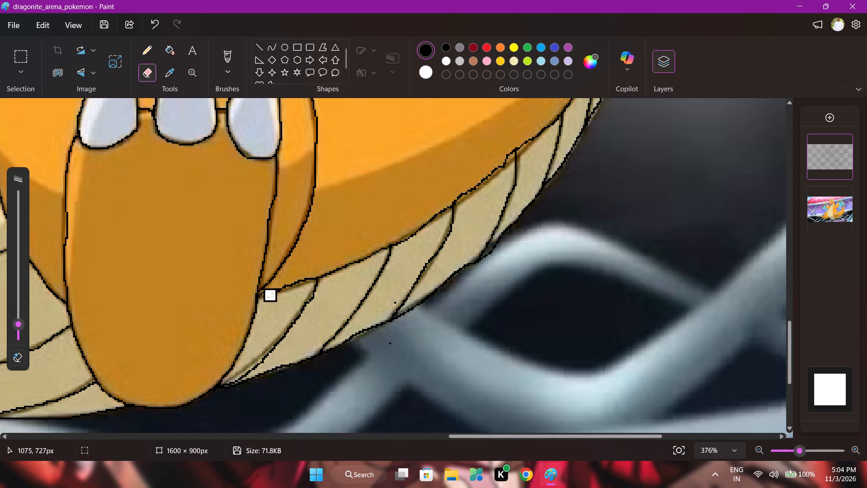
left_click_drag(270, 297, 299, 284)
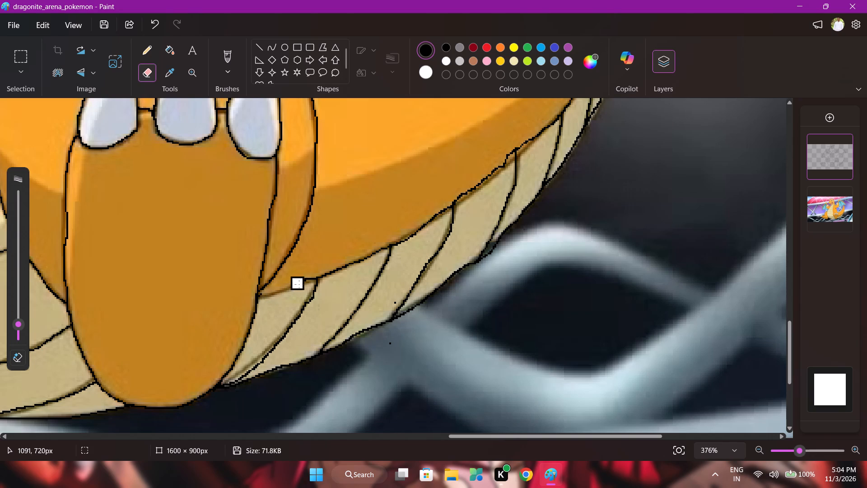
left_click_drag(299, 284, 445, 216)
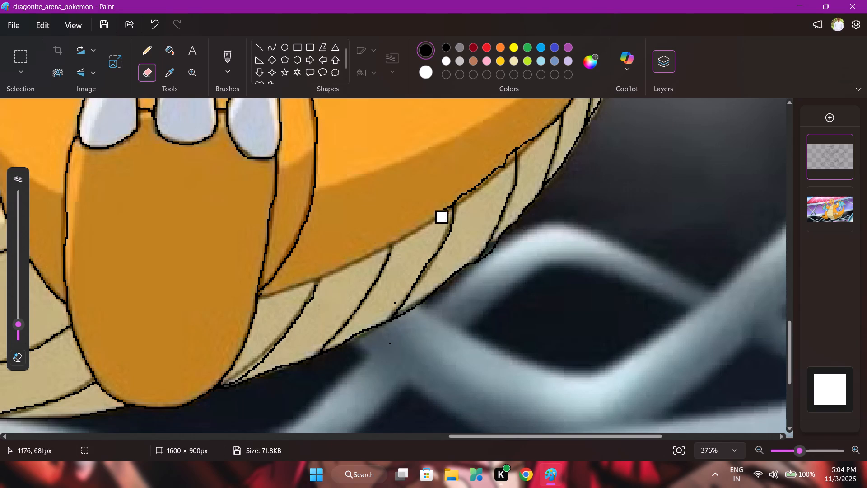
left_click_drag(445, 216, 536, 138)
scroll(556, 180, "up", 3)
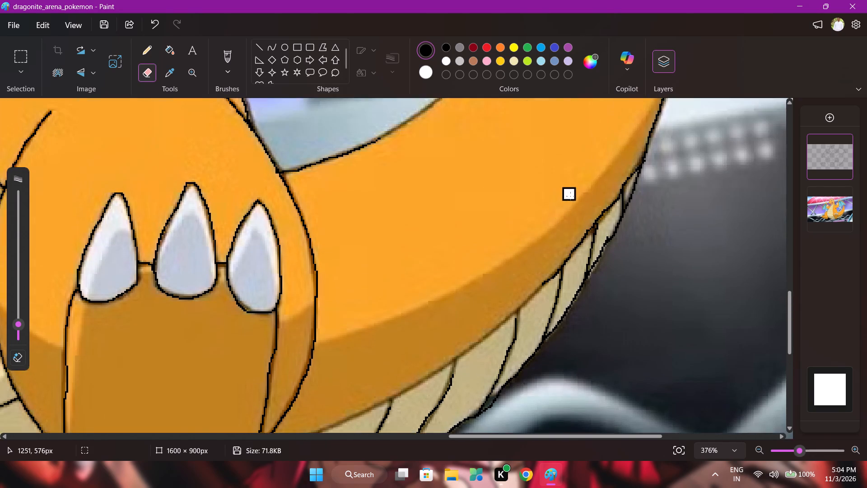
scroll(571, 206, "up", 1)
scroll(569, 221, "down", 2)
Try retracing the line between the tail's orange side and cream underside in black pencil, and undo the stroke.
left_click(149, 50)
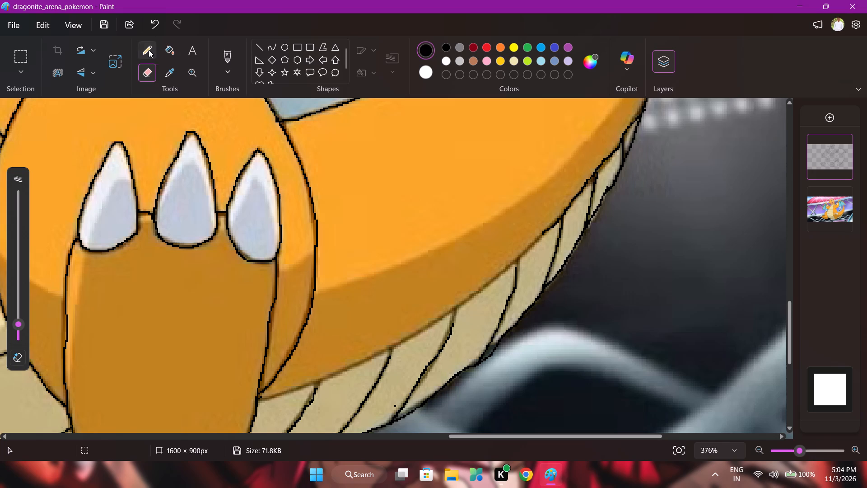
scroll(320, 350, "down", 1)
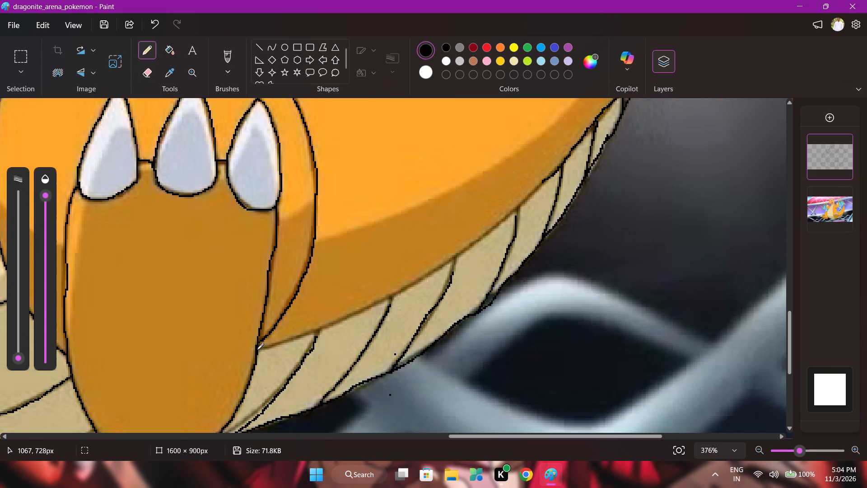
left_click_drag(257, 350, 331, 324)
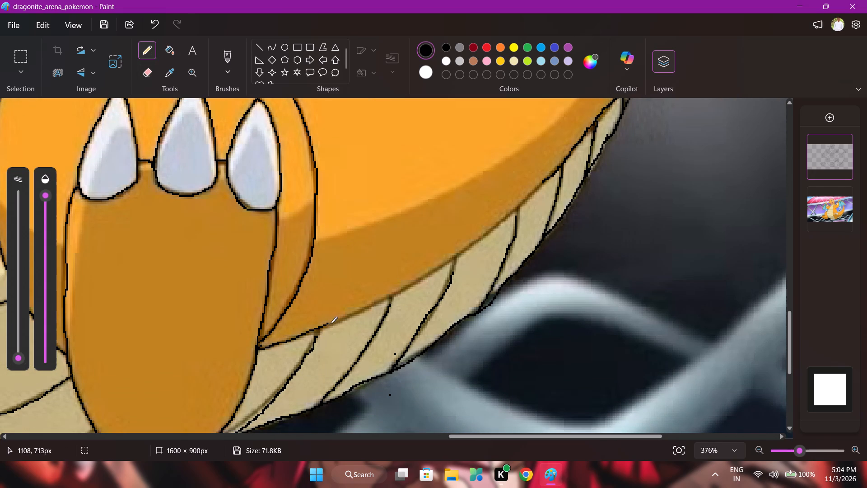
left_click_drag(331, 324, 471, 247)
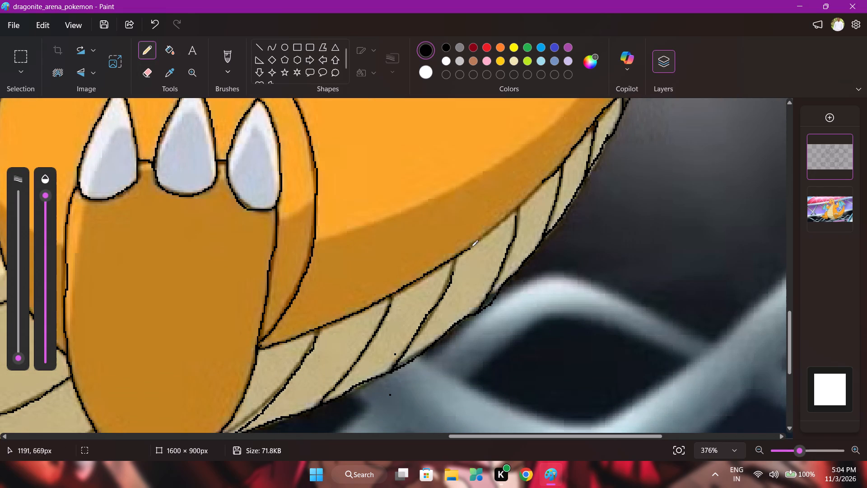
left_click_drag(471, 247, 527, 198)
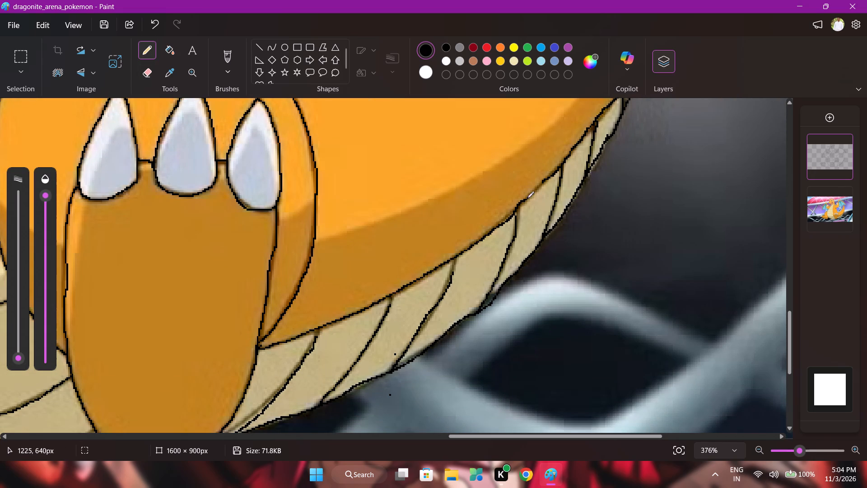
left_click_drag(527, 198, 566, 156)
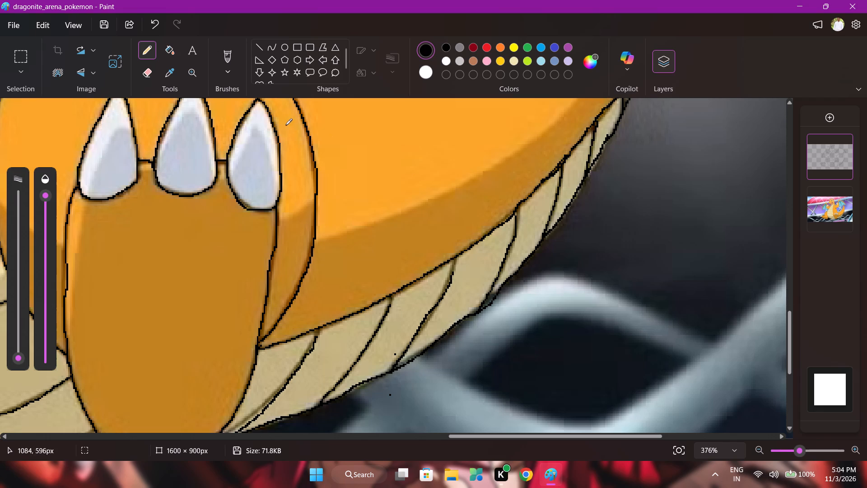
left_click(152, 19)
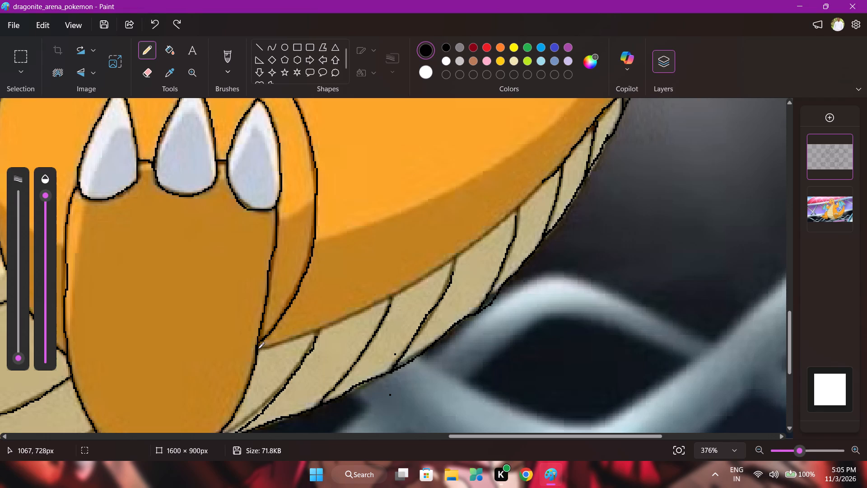
Trace the line between the tail's orange side and cream underside in black pencil, from the foot up to the remaining line.
left_click_drag(257, 348, 343, 318)
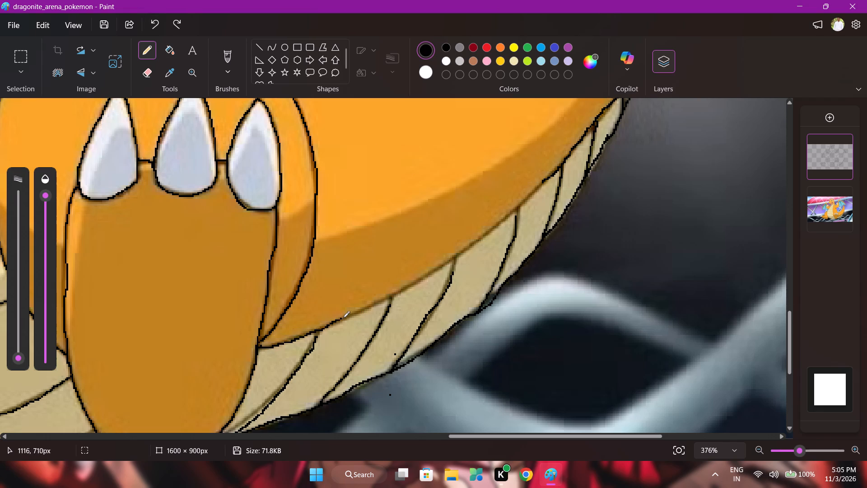
left_click_drag(343, 318, 471, 247)
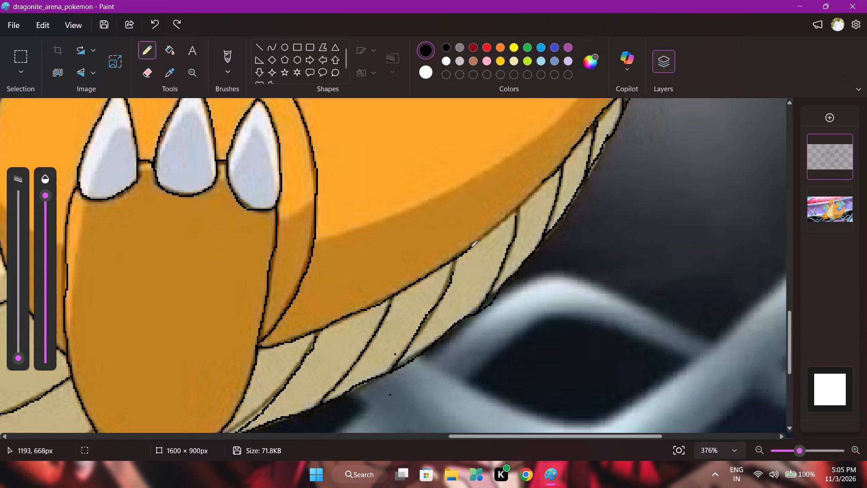
left_click_drag(471, 247, 534, 192)
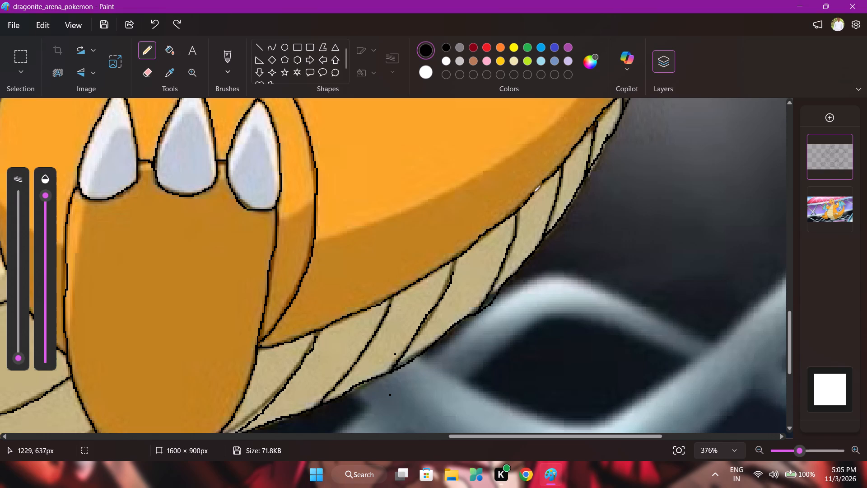
left_click_drag(534, 192, 550, 175)
Join the upper ends of the four tail stripes nearest the foot to the edge of the cream underside in black pencil.
left_click_drag(320, 328, 314, 341)
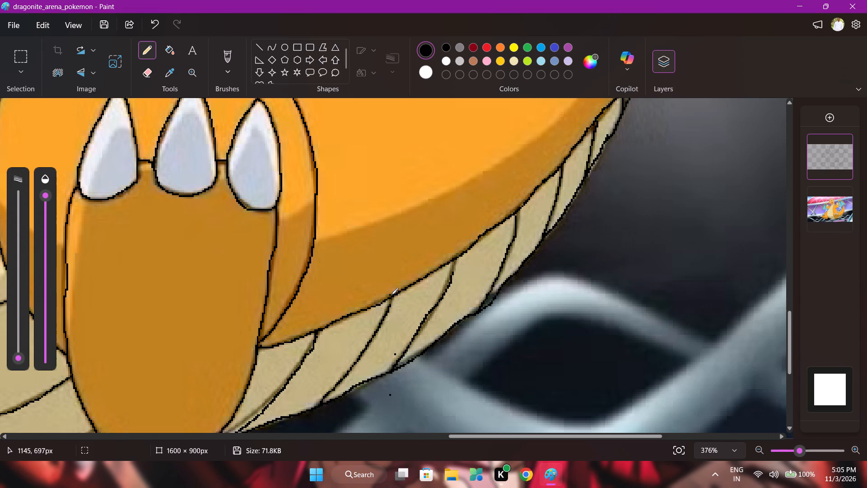
left_click_drag(392, 295, 387, 312)
left_click_drag(454, 260, 448, 285)
left_click_drag(515, 218, 516, 213)
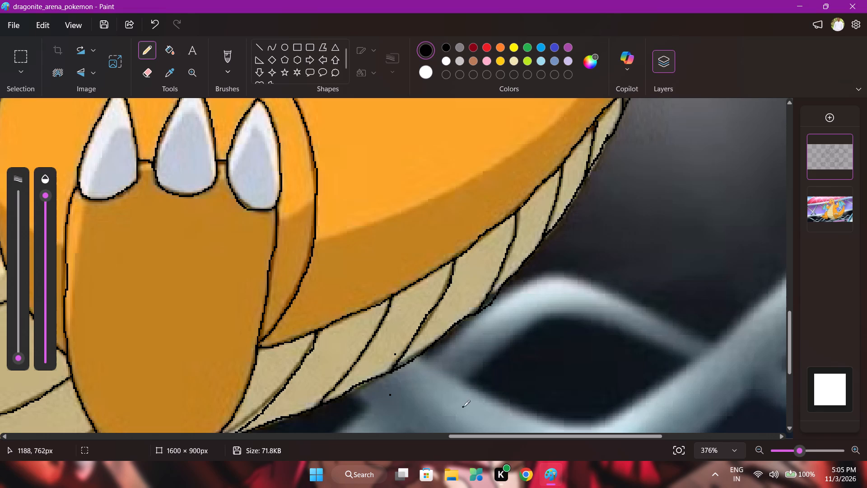
Trace the tongue's upper edge across the open mouth with the pencil, using the pink sampled from the tongue.
scroll(463, 407, "up", 4)
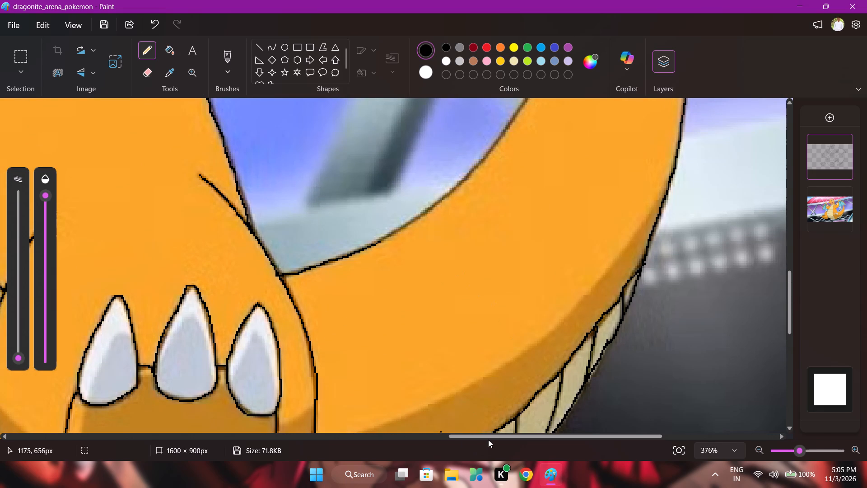
left_click_drag(490, 433, 322, 450)
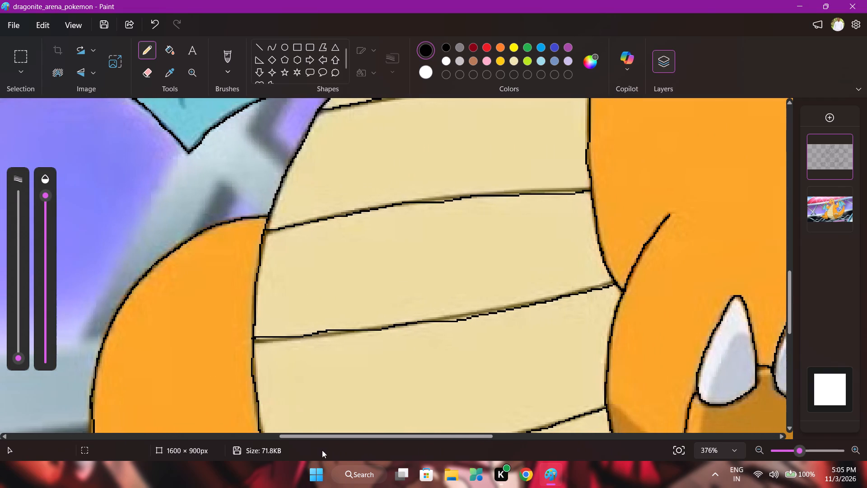
left_click_drag(322, 450, 323, 450)
scroll(484, 400, "up", 12)
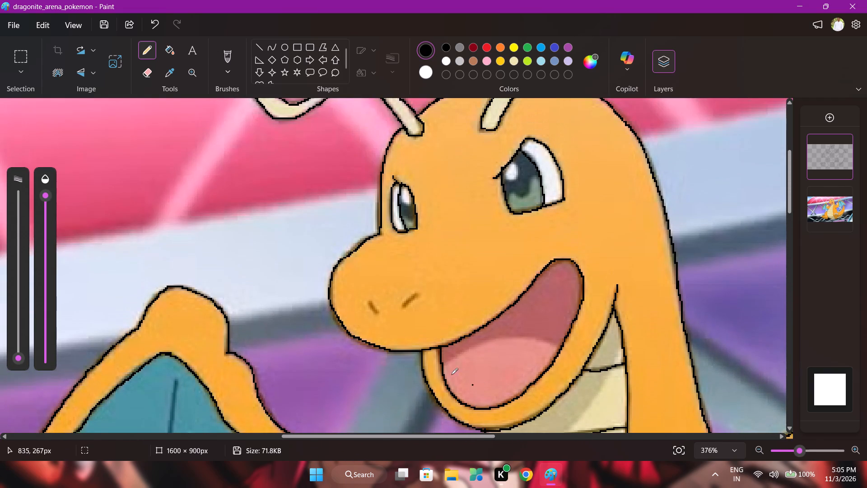
left_click(175, 73)
left_click(491, 380)
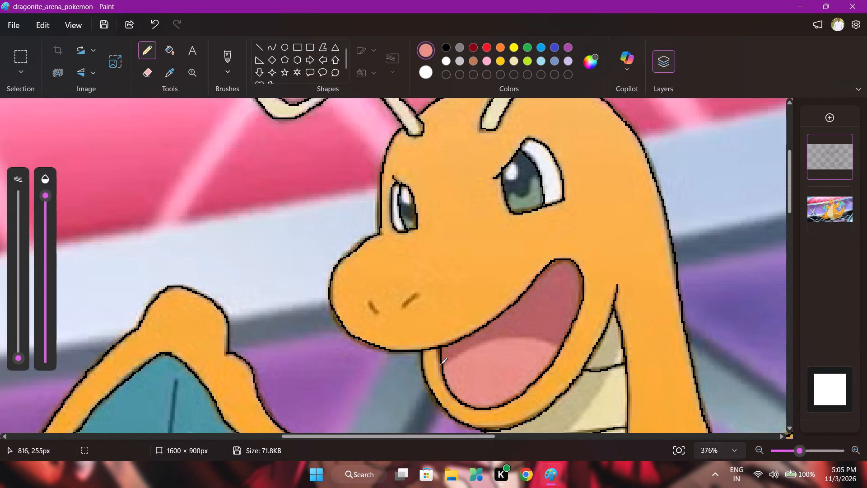
left_click_drag(442, 365, 464, 352)
left_click_drag(464, 352, 549, 341)
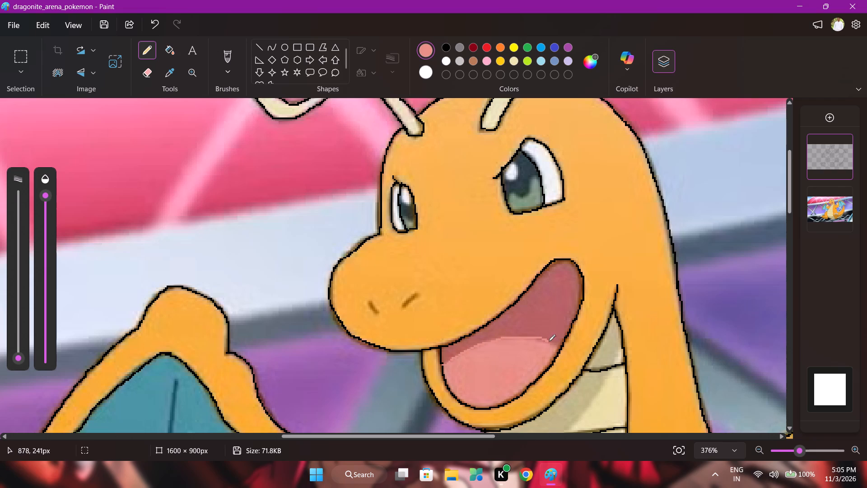
left_click_drag(549, 341, 561, 347)
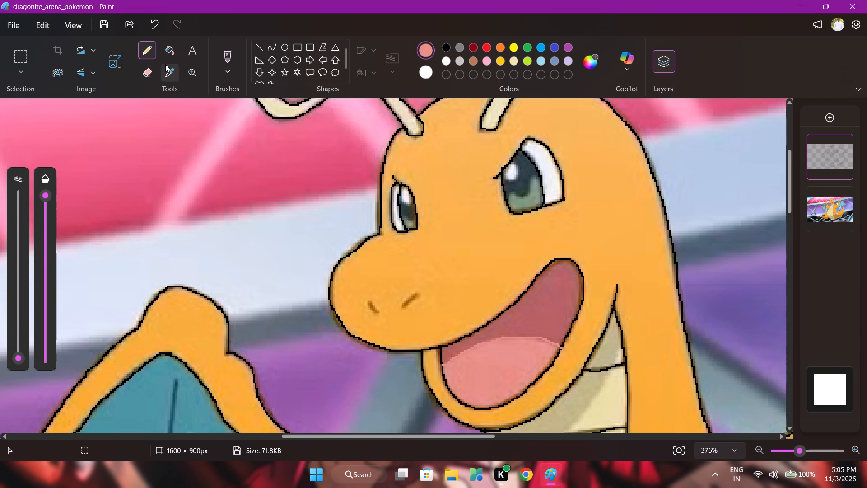
Outline the upper edge of the green iris area in both eyes with the pencil, using green sampled from the larger eye.
left_click(167, 70)
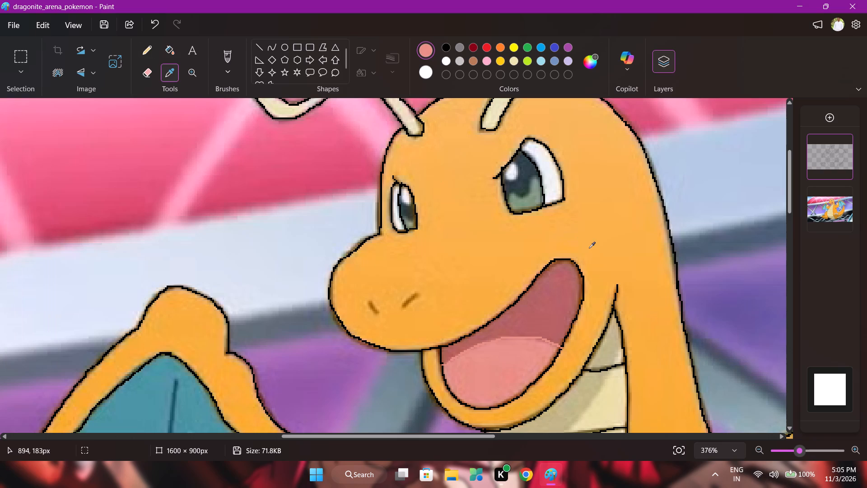
left_click(521, 206)
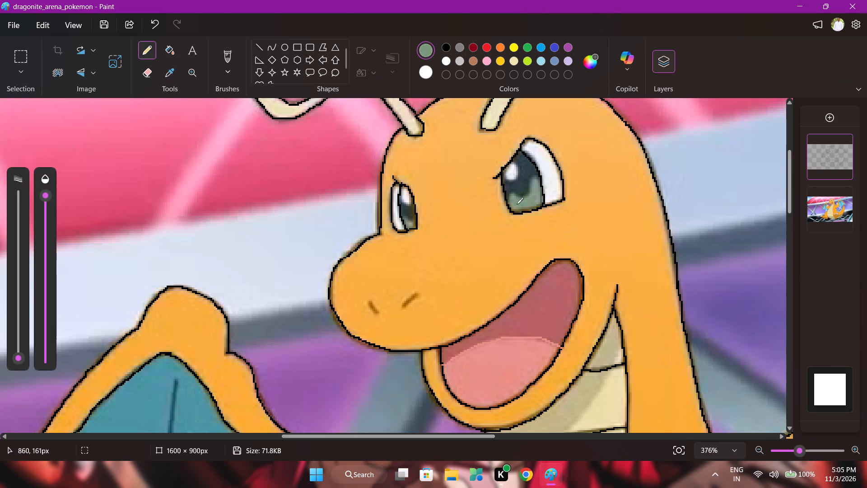
left_click_drag(507, 202, 526, 197)
left_click_drag(526, 197, 540, 178)
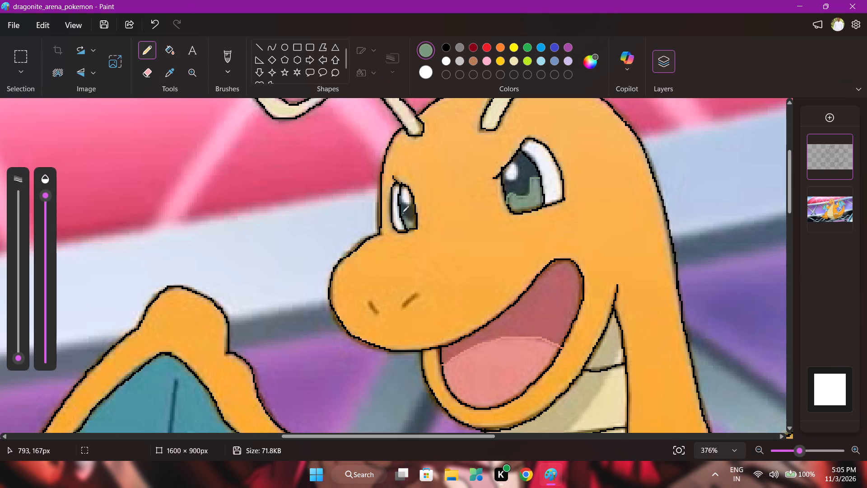
left_click_drag(401, 211, 412, 219)
left_click_drag(412, 219, 415, 219)
Dab a round white highlight in each eye with the brush at about 8 px, enlarging the larger eye's highlight slightly.
left_click(224, 56)
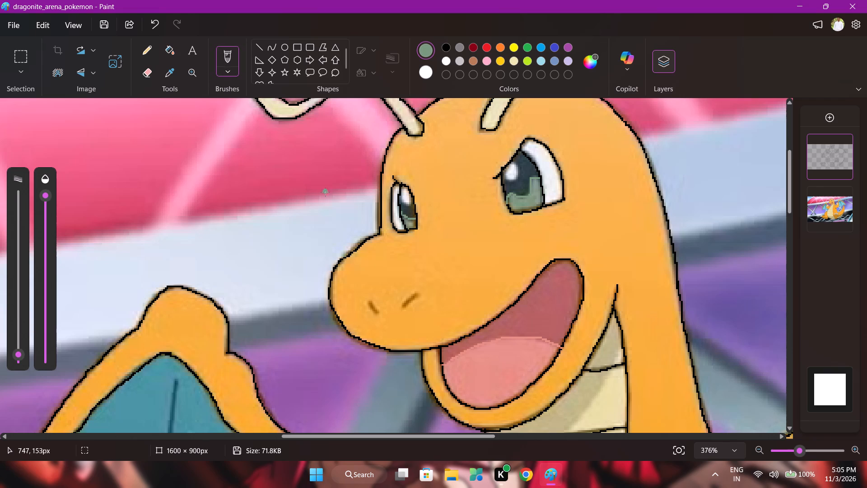
left_click_drag(18, 350, 19, 340)
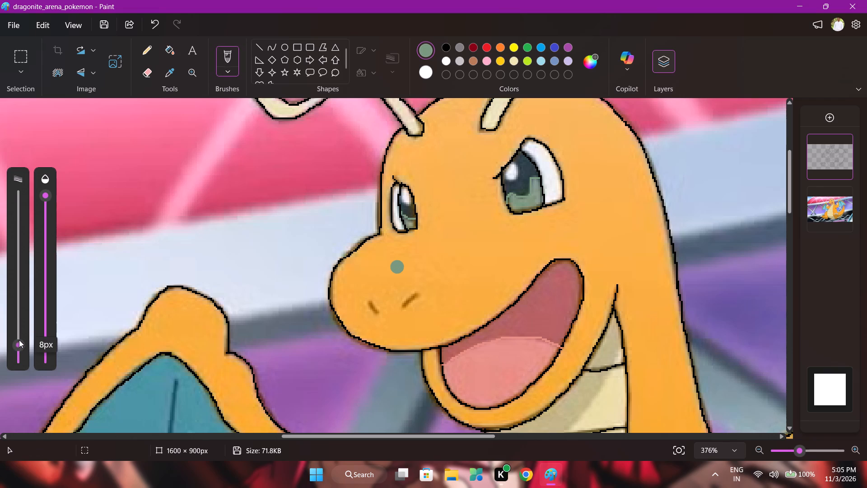
left_click_drag(19, 340, 19, 341)
left_click(428, 72)
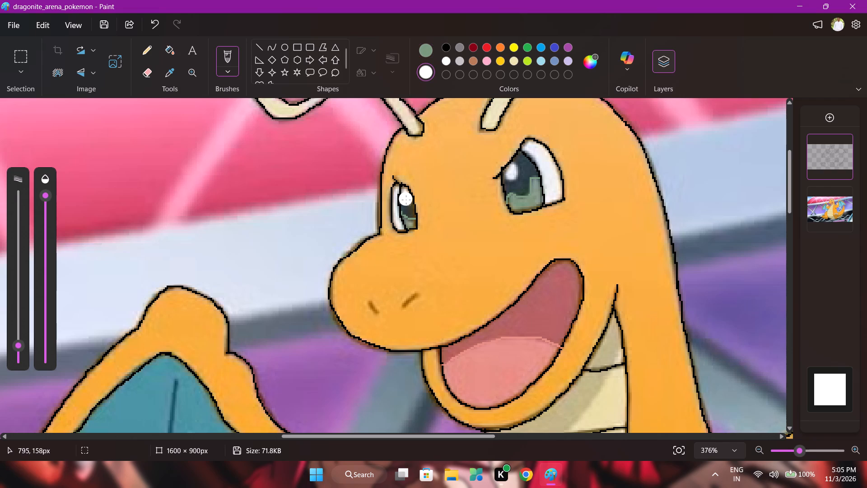
left_click(406, 200)
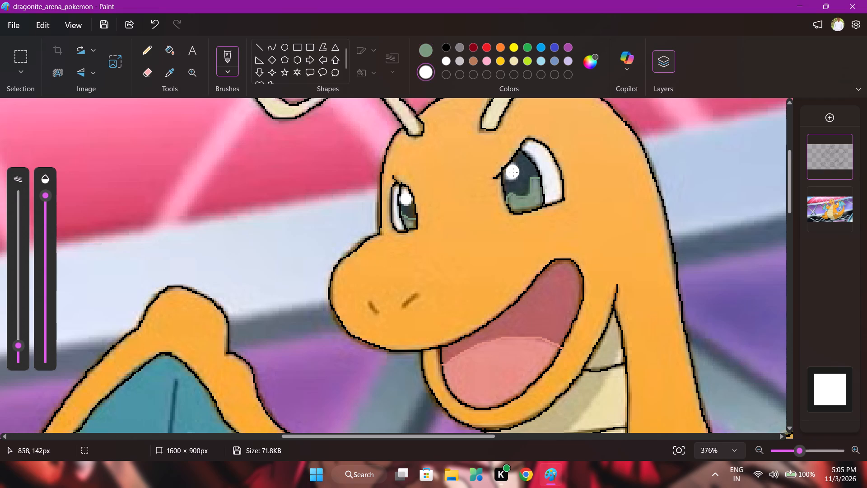
left_click(513, 172)
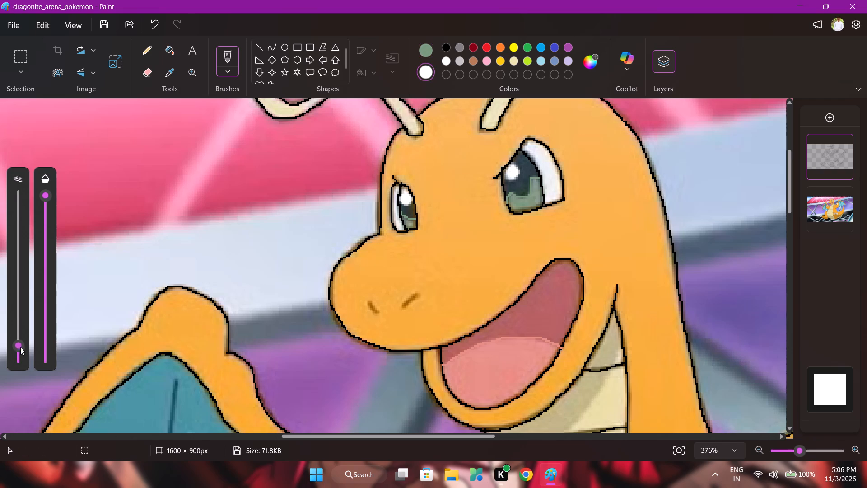
left_click(18, 346)
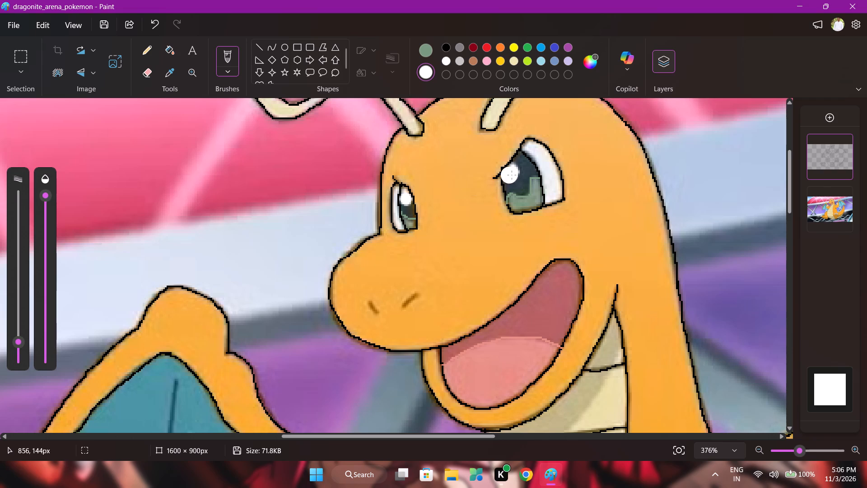
left_click(515, 172)
Trace the wing's outer shadow edge from its lower tip up to the peak in pencil, using the sampled dark teal.
left_click(153, 50)
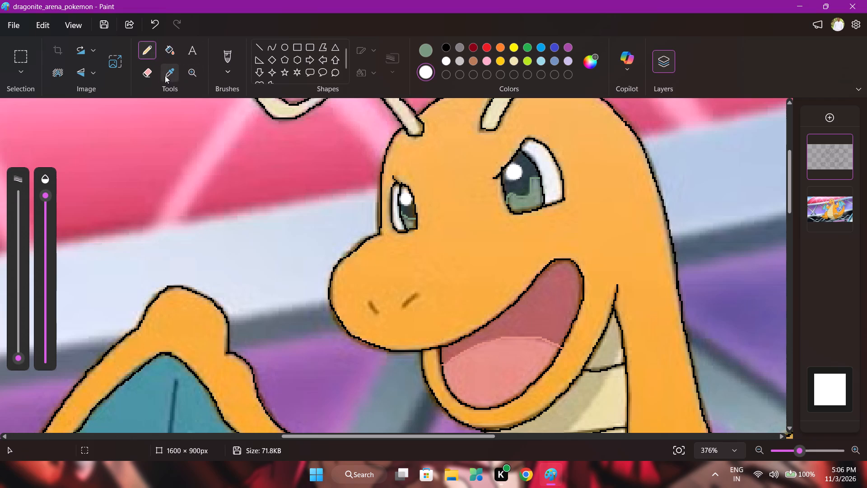
left_click(165, 75)
scroll(389, 333, "down", 5)
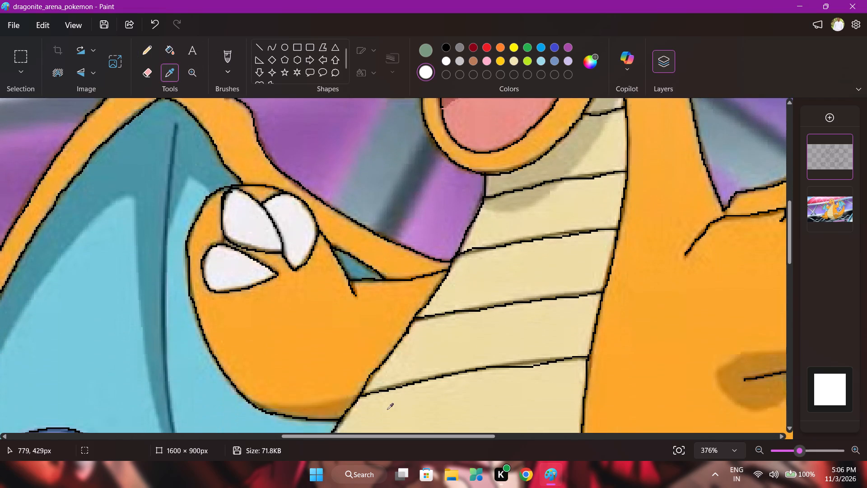
left_click_drag(394, 435, 357, 434)
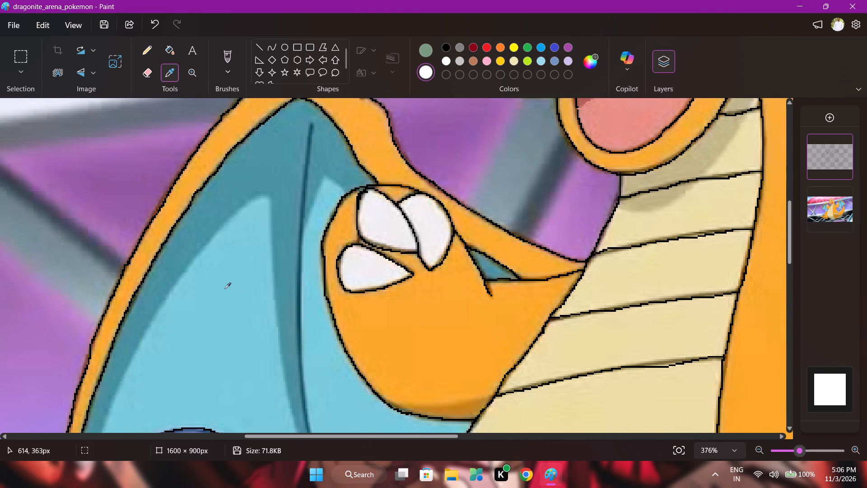
left_click(199, 230)
scroll(196, 272, "down", 3)
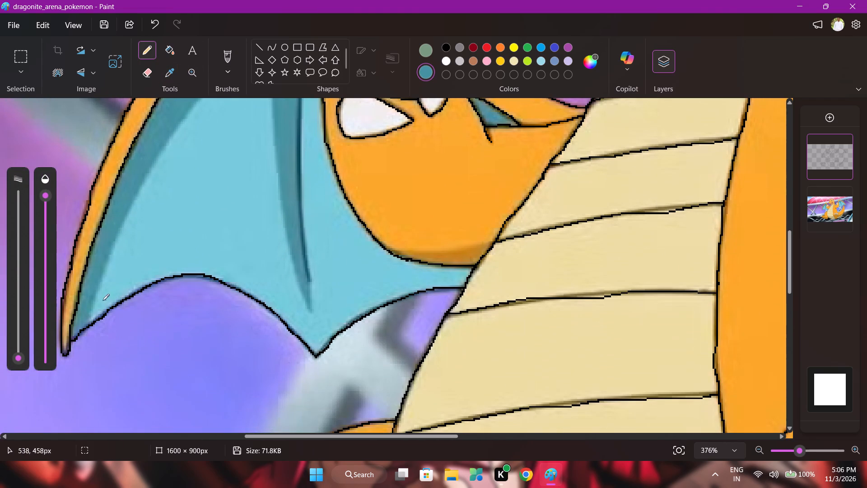
left_click_drag(91, 323, 90, 308)
left_click_drag(90, 308, 154, 170)
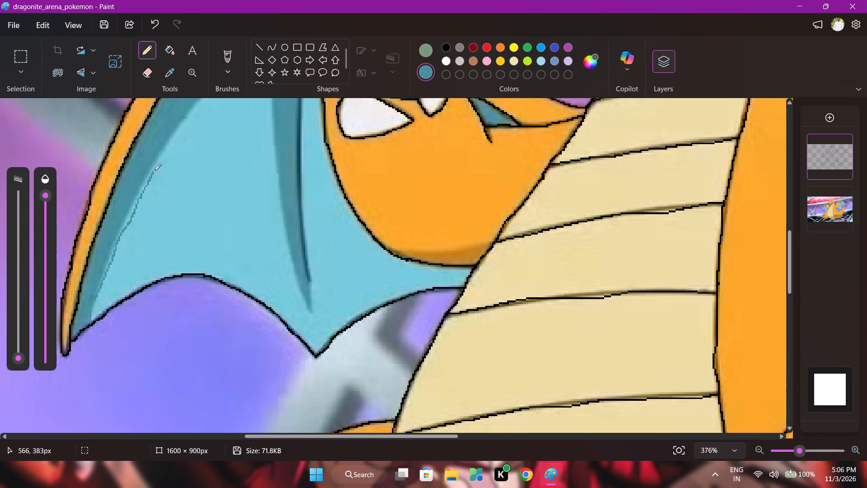
left_click_drag(154, 170, 186, 115)
scroll(188, 117, "up", 3)
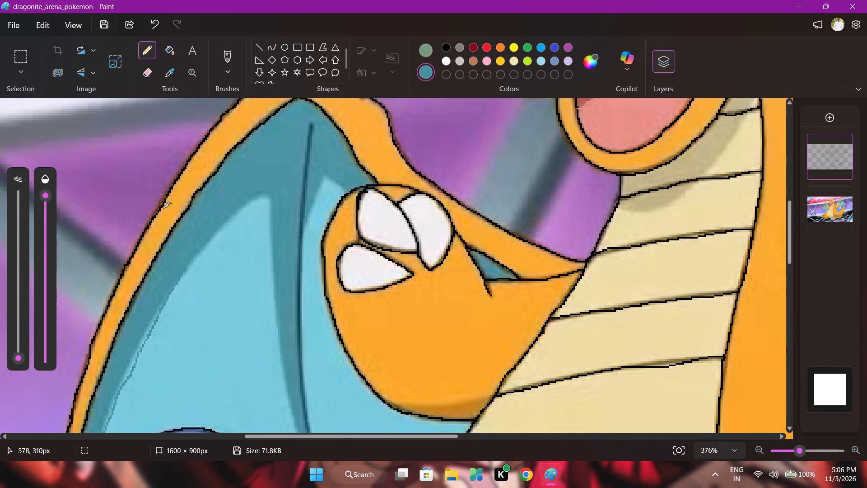
left_click_drag(182, 274, 194, 259)
left_click_drag(194, 259, 268, 194)
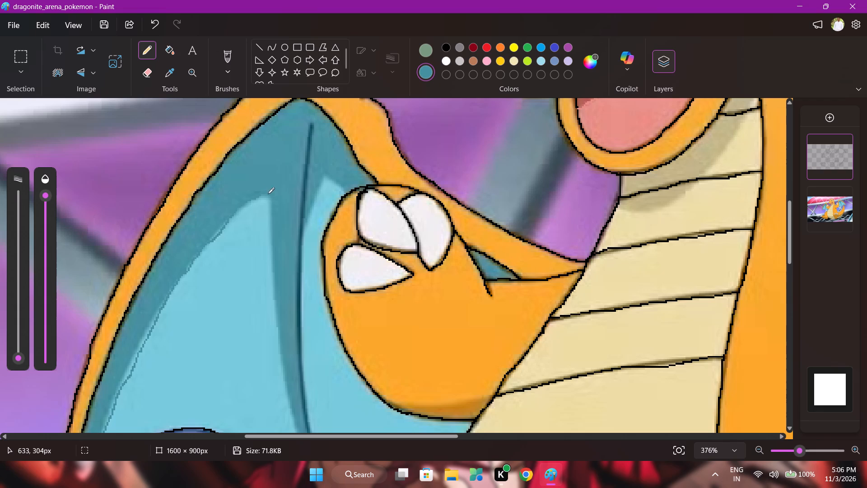
Continue the dark teal line down the wing's middle shadow to its point and join it to the end of the central rib.
left_click_drag(268, 194, 282, 356)
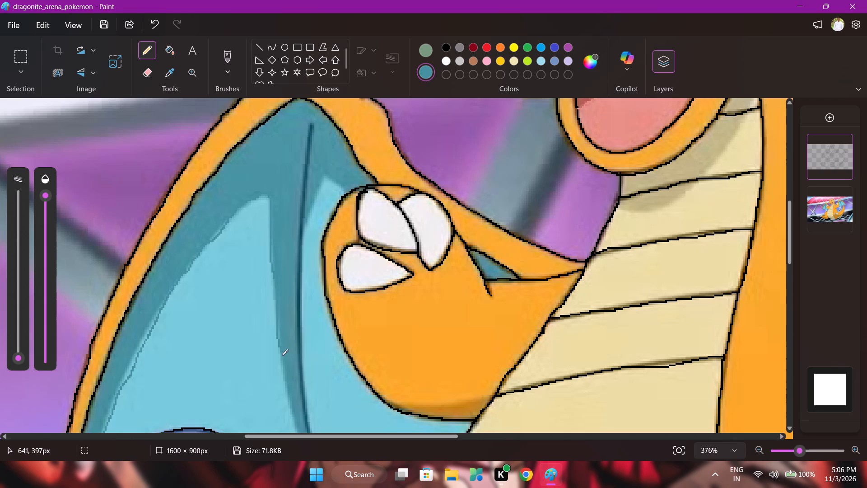
left_click_drag(282, 356, 289, 394)
scroll(285, 379, "down", 1)
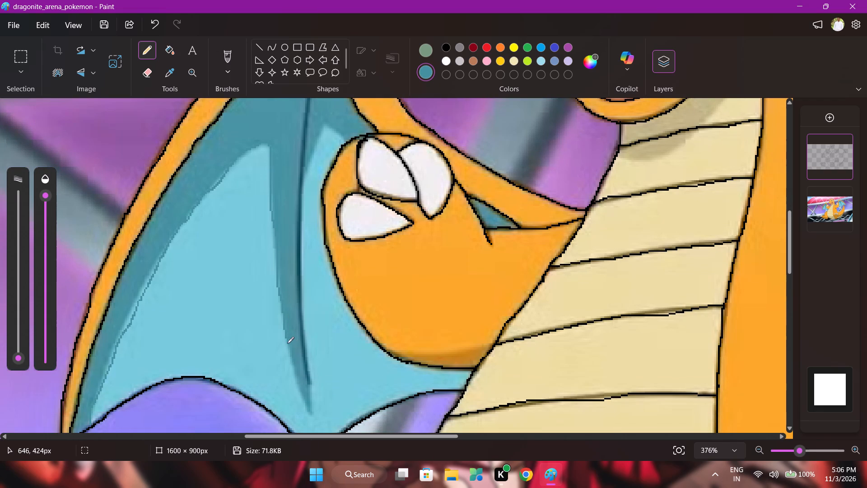
left_click_drag(287, 343, 306, 408)
left_click_drag(306, 408, 309, 383)
Trace the wing's central rib from its lower end up toward the peak with a slightly thicker pencil, using the rib's sampled darkest teal.
left_click(15, 355)
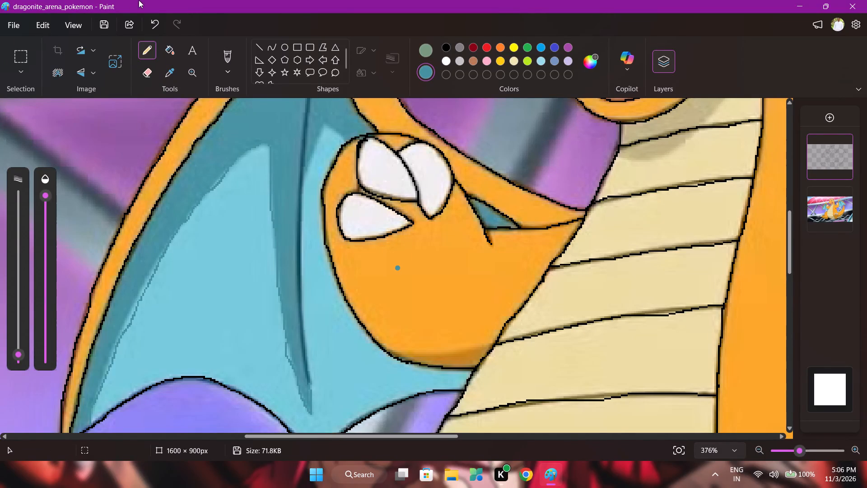
left_click(164, 75)
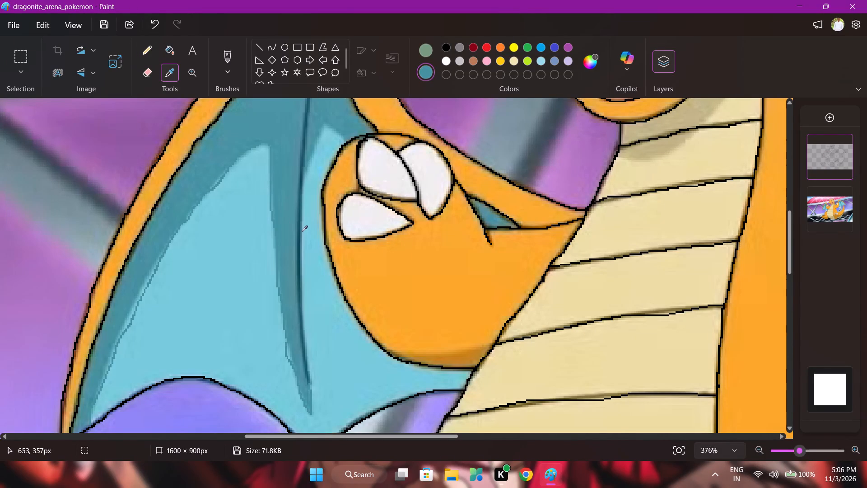
left_click(299, 234)
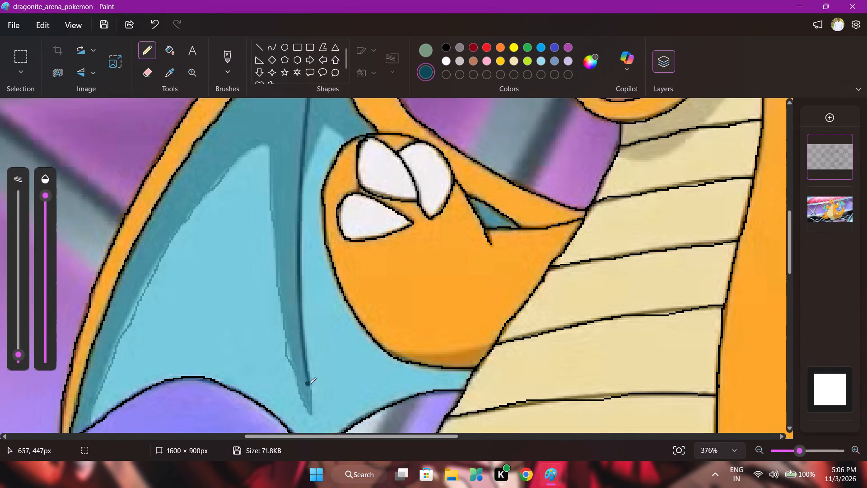
left_click_drag(310, 389, 308, 370)
left_click_drag(308, 370, 297, 267)
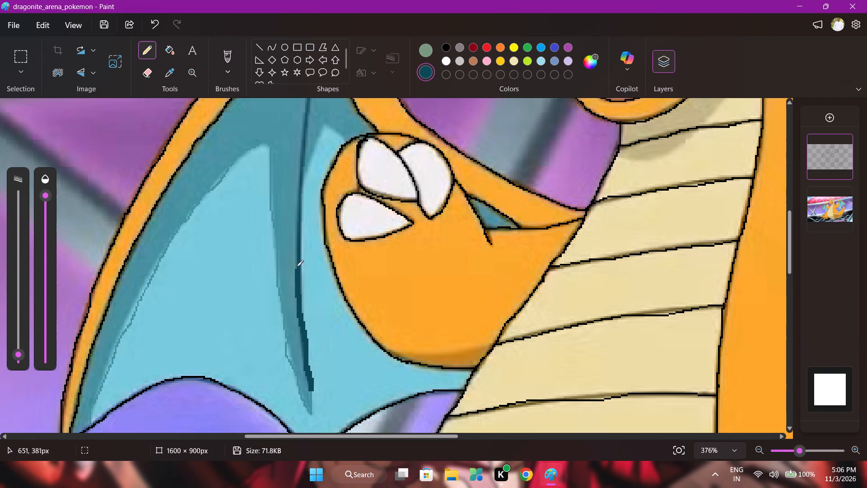
left_click_drag(297, 267, 305, 131)
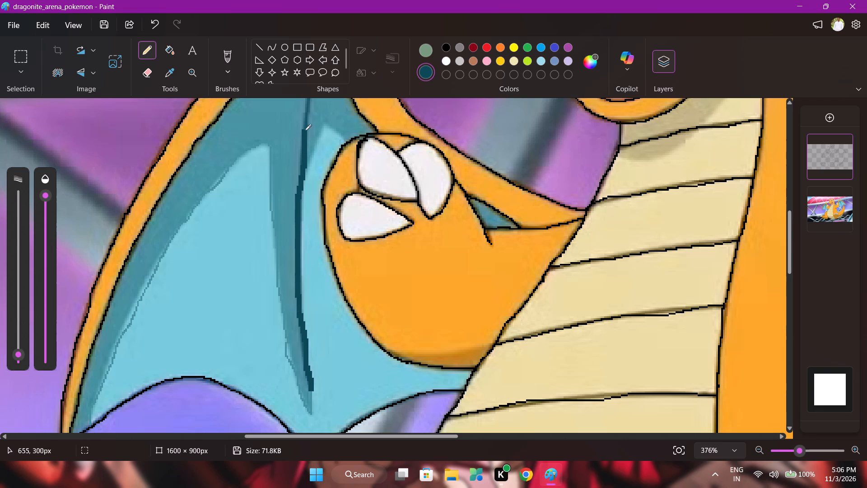
left_click_drag(305, 131, 308, 113)
scroll(310, 110, "up", 1)
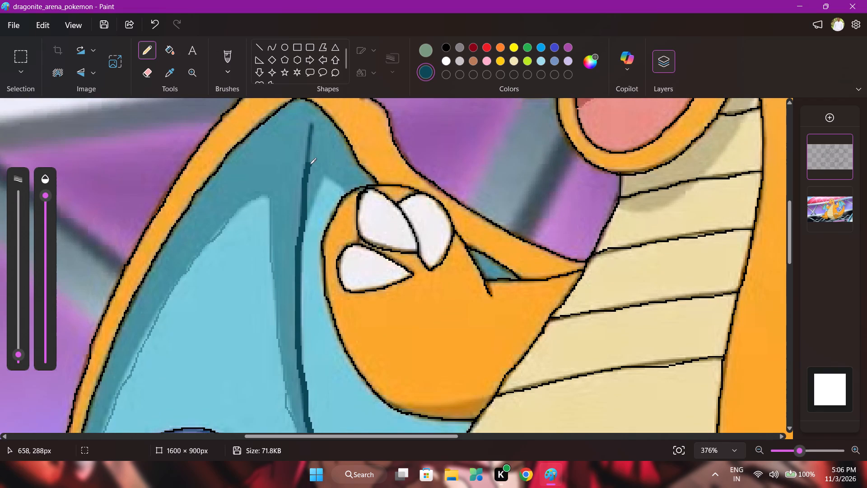
left_click_drag(309, 165, 310, 125)
Outline the shadow edge between the central rib and the clawed hand with the thinnest pencil, using teal sampled from the wing shadow.
left_click_drag(19, 358, 19, 374)
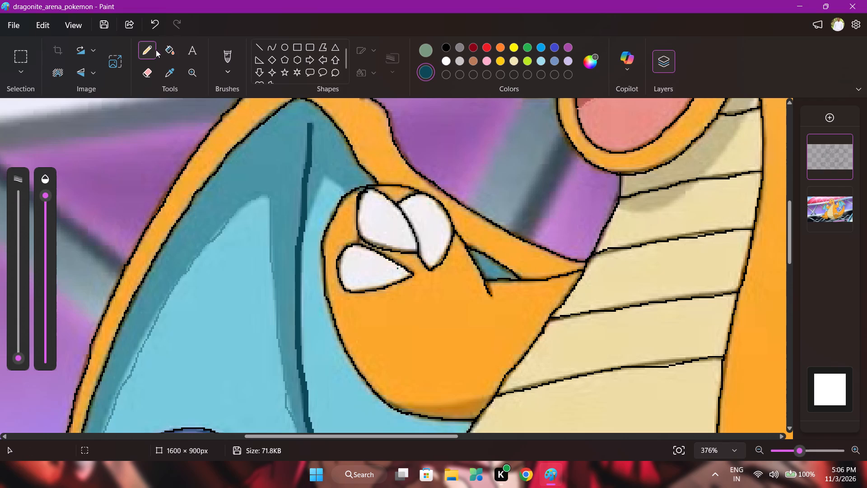
left_click(169, 70)
left_click(265, 179)
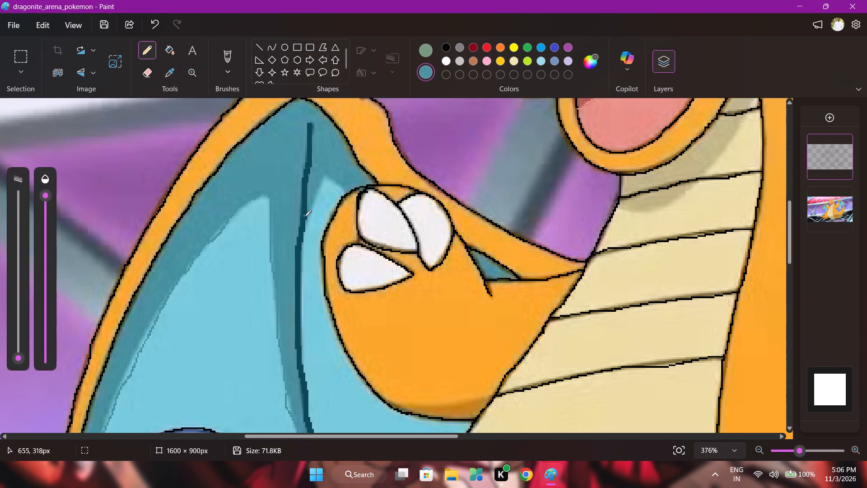
left_click_drag(308, 219, 322, 178)
left_click_drag(322, 178, 349, 194)
Trace the shadow edges on the three claws of the outstretched foot in pencil, using light grey sampled from the middle claw.
scroll(390, 296, "down", 12)
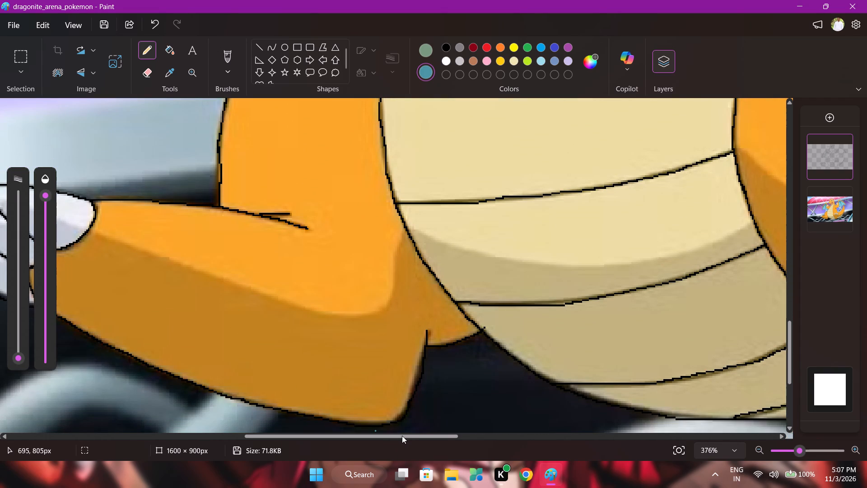
left_click_drag(401, 435, 362, 437)
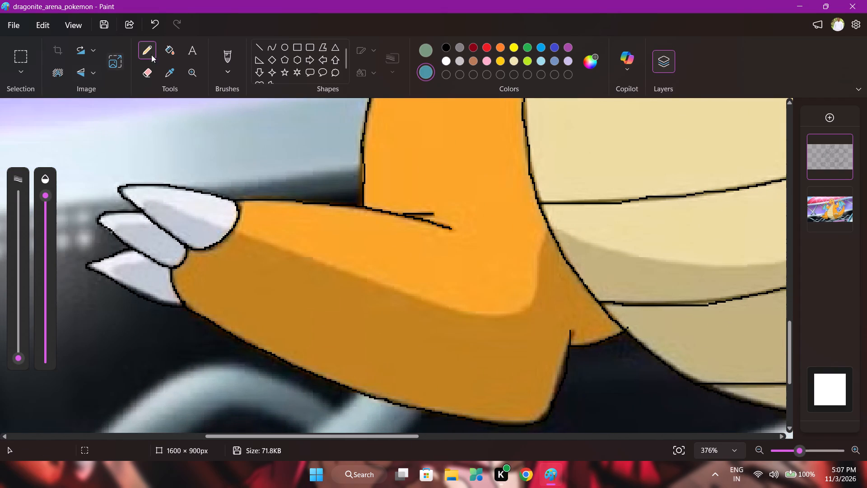
left_click(172, 69)
left_click(172, 226)
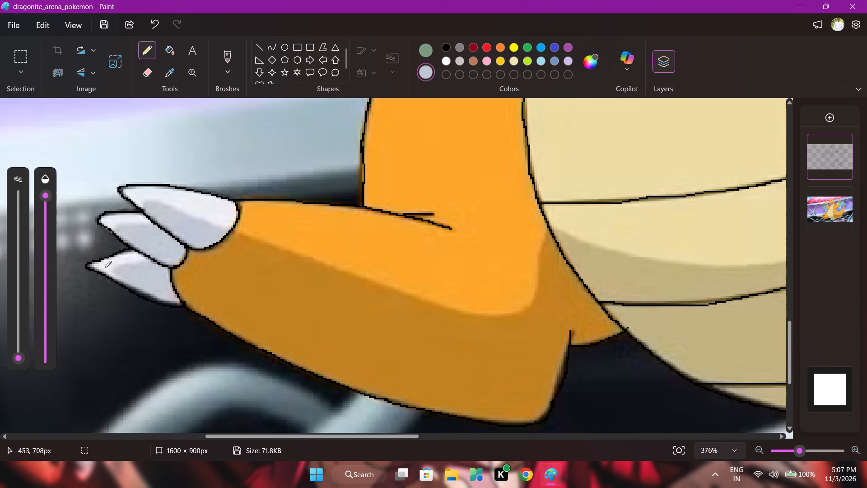
left_click_drag(114, 279, 117, 267)
left_click_drag(117, 267, 147, 257)
left_click_drag(113, 232, 122, 226)
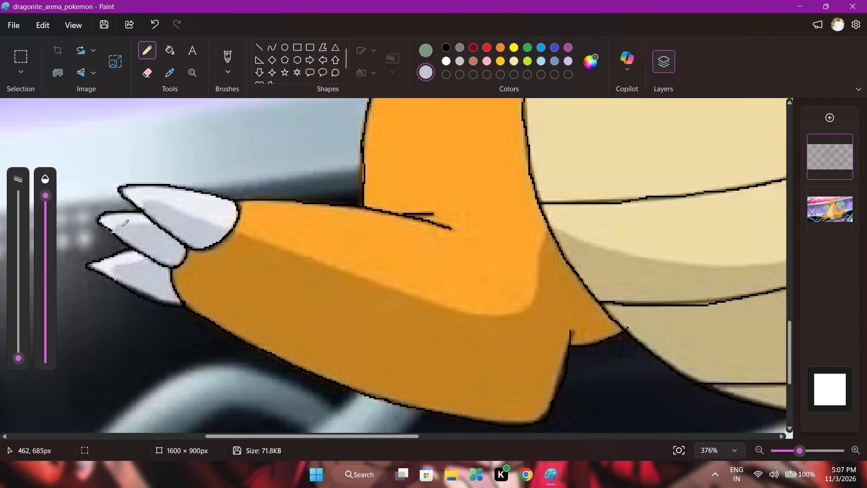
left_click_drag(122, 226, 153, 223)
left_click_drag(153, 223, 154, 223)
left_click_drag(143, 211, 143, 211)
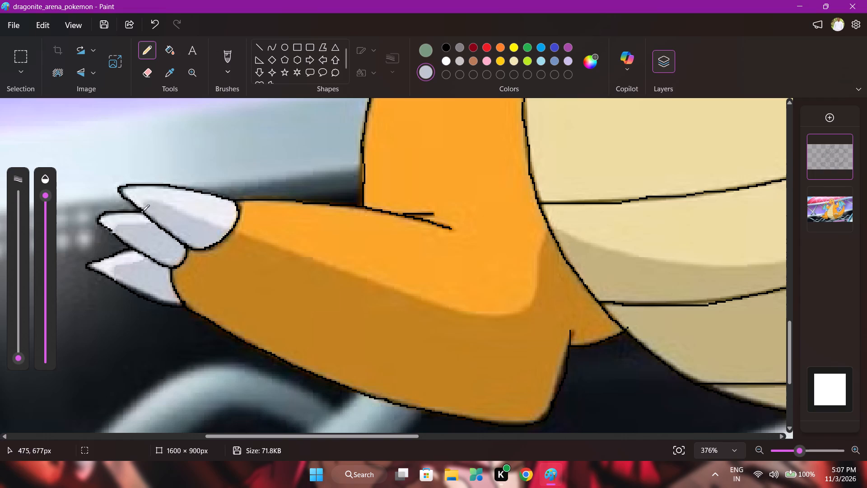
left_click_drag(143, 211, 219, 224)
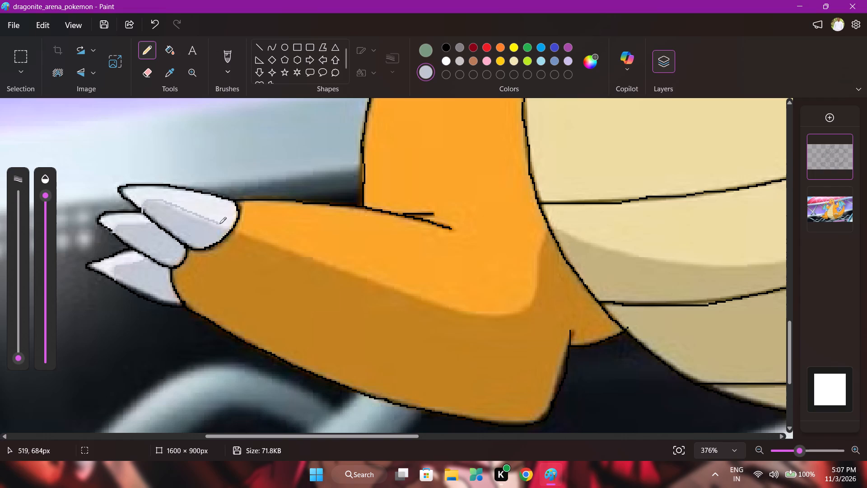
left_click_drag(219, 224, 230, 228)
Trace the shadow edge along the outstretched foot from its claws to the belly outline, using brownish orange sampled from the foot's shadow.
left_click(171, 72)
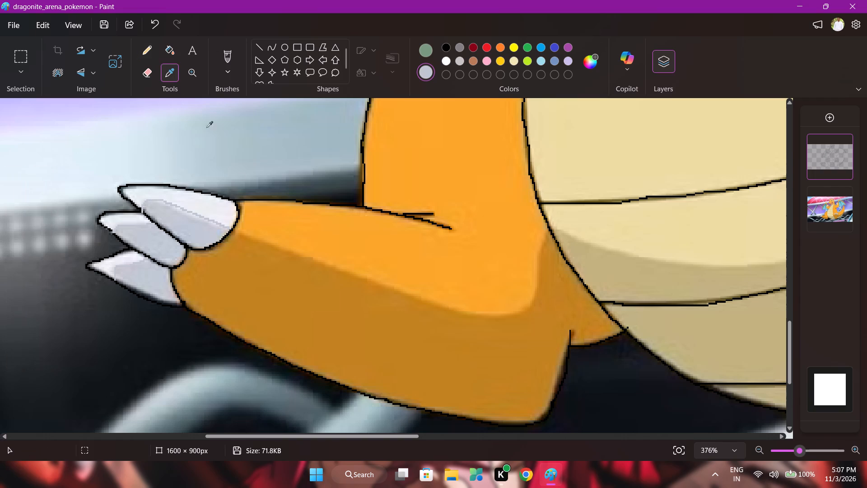
left_click(841, 191)
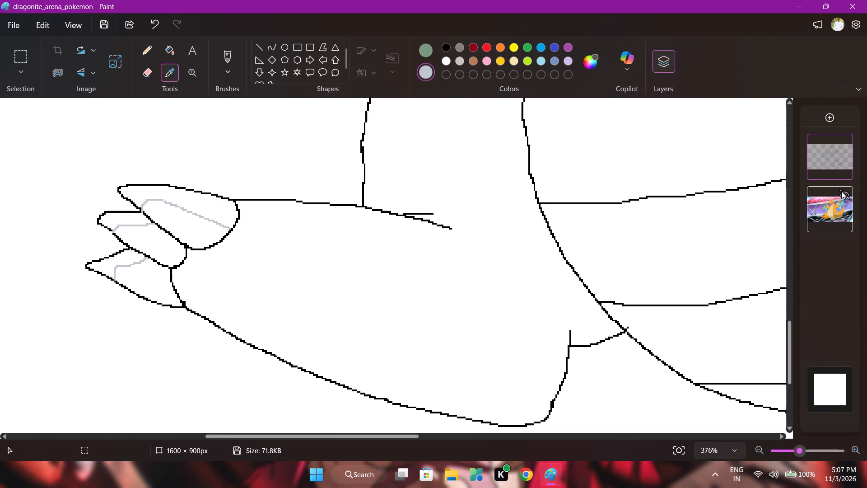
left_click(841, 191)
left_click(274, 269)
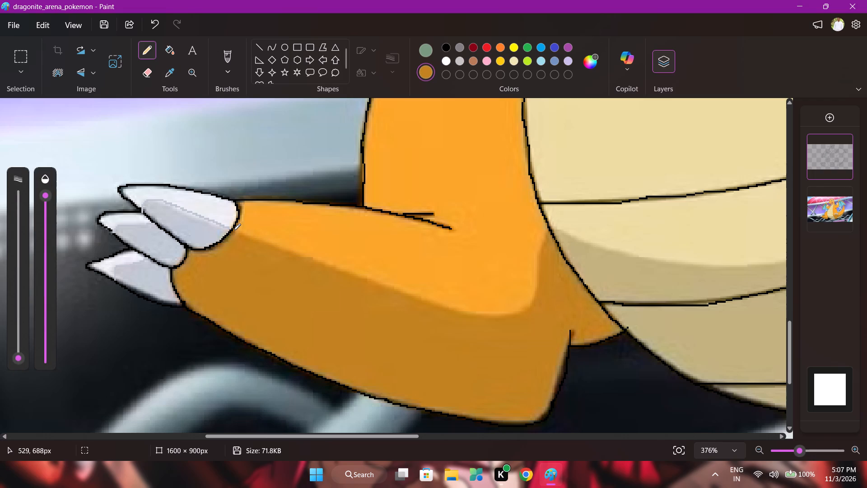
left_click_drag(234, 230, 391, 284)
left_click_drag(391, 284, 524, 310)
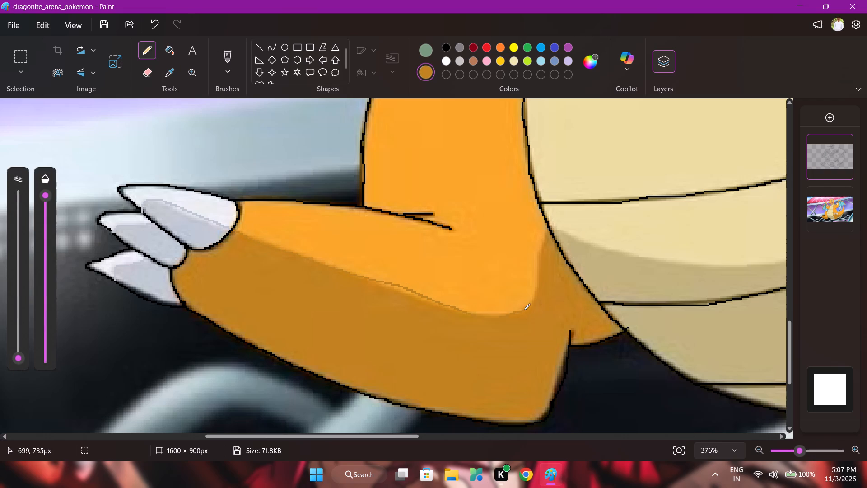
left_click_drag(524, 310, 547, 230)
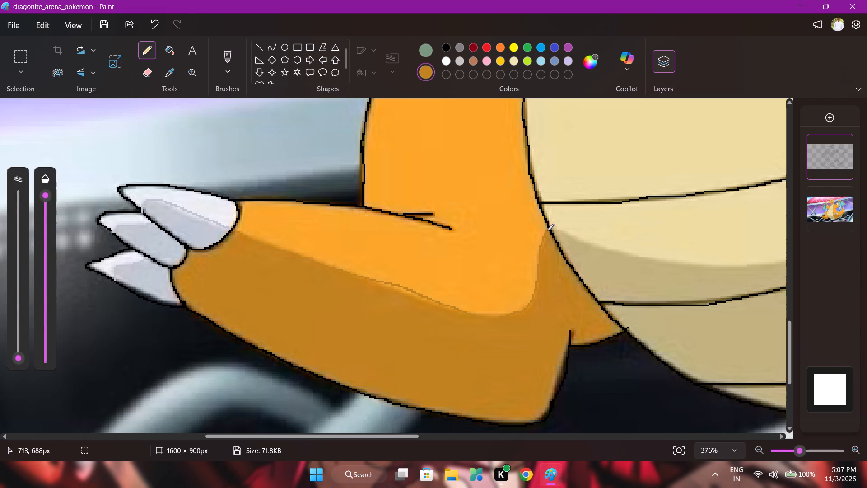
left_click_drag(547, 230, 548, 230)
Trace the brownish-orange shadow edges on the other thigh beside the belly and along the near side of the raised foot's sole.
left_click_drag(390, 435, 435, 435)
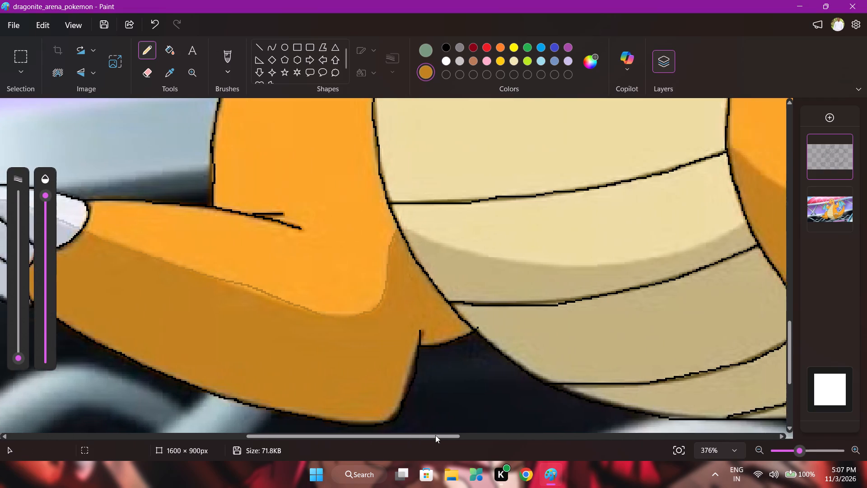
left_click_drag(435, 435, 454, 432)
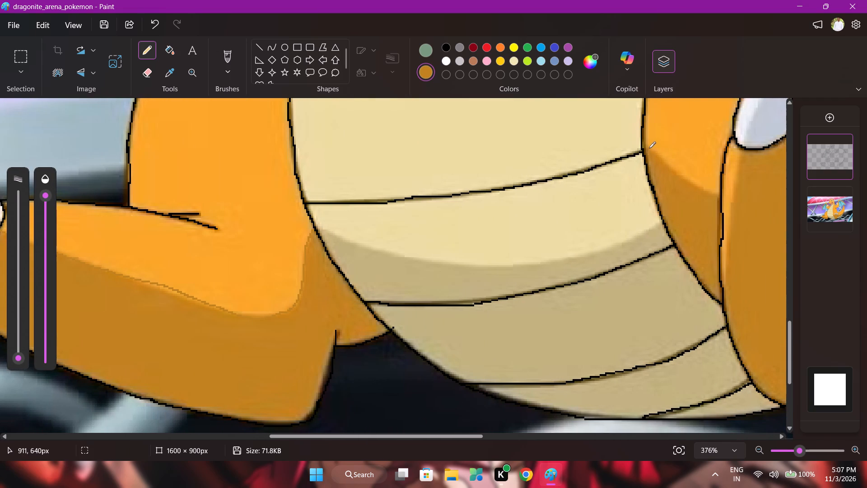
left_click_drag(644, 149, 667, 160)
left_click_drag(667, 160, 718, 195)
left_click_drag(466, 437, 515, 437)
left_click_drag(544, 291, 562, 153)
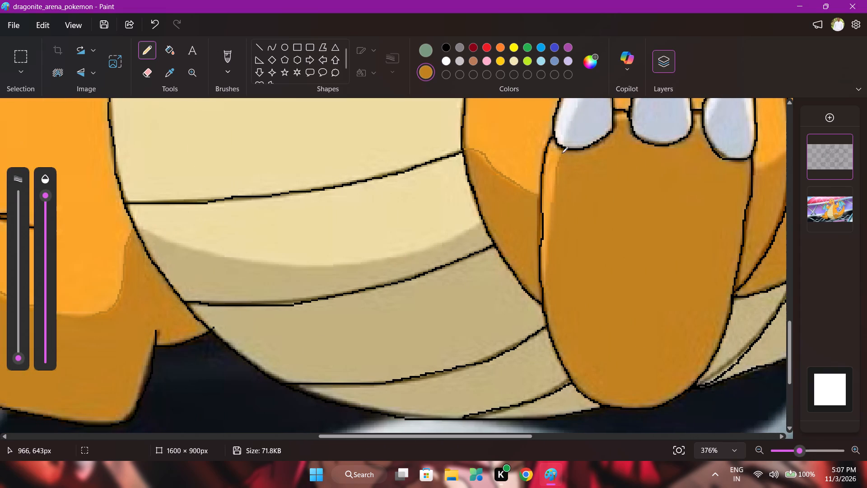
left_click_drag(562, 153, 563, 149)
Trace the shadow edges on the raised foot's three claws in pencil, using light grey sampled from the nearest claw's shadow.
scroll(573, 254, "up", 3)
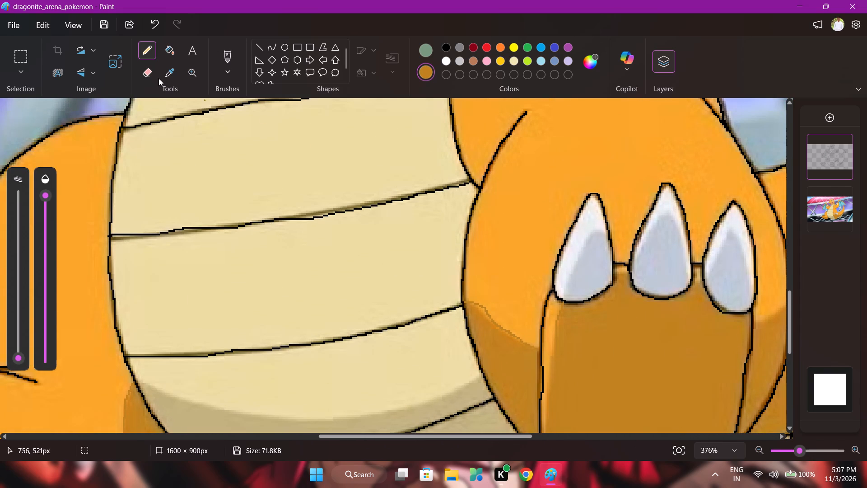
left_click(166, 75)
left_click(593, 260)
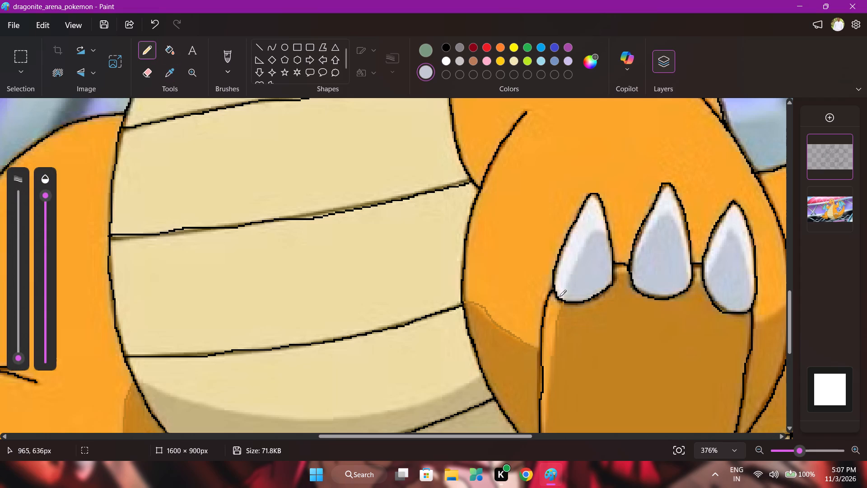
left_click_drag(564, 301, 580, 248)
left_click_drag(580, 248, 606, 232)
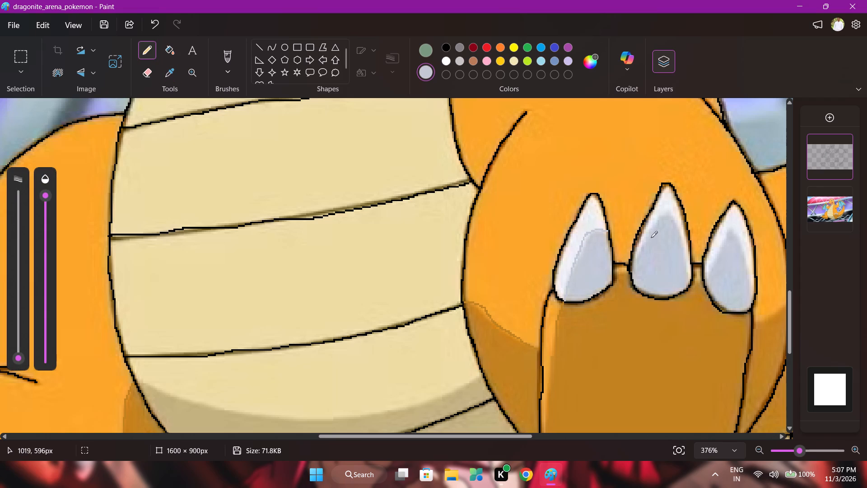
left_click_drag(632, 263, 646, 236)
left_click_drag(646, 236, 686, 265)
left_click_drag(686, 265, 690, 280)
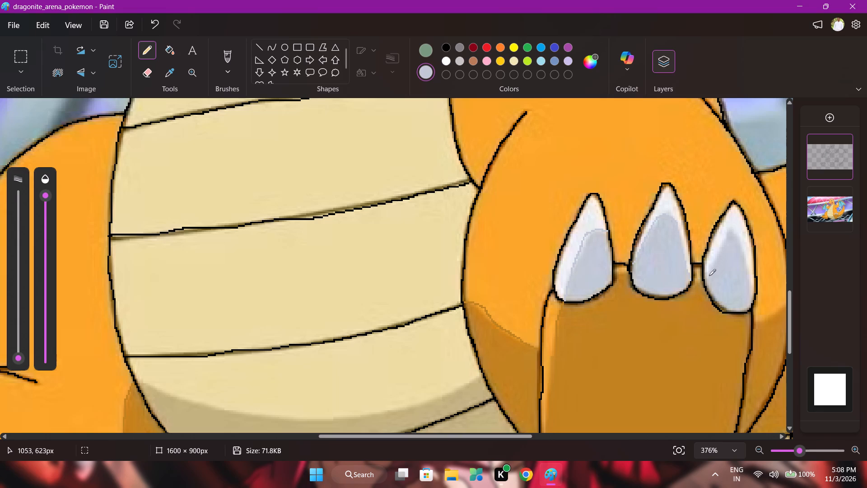
left_click_drag(705, 279, 752, 287)
left_click_drag(752, 287, 755, 292)
Trace the curved shadow edge across the lower belly from side to side, using khaki sampled from the belly shadow.
left_click(168, 68)
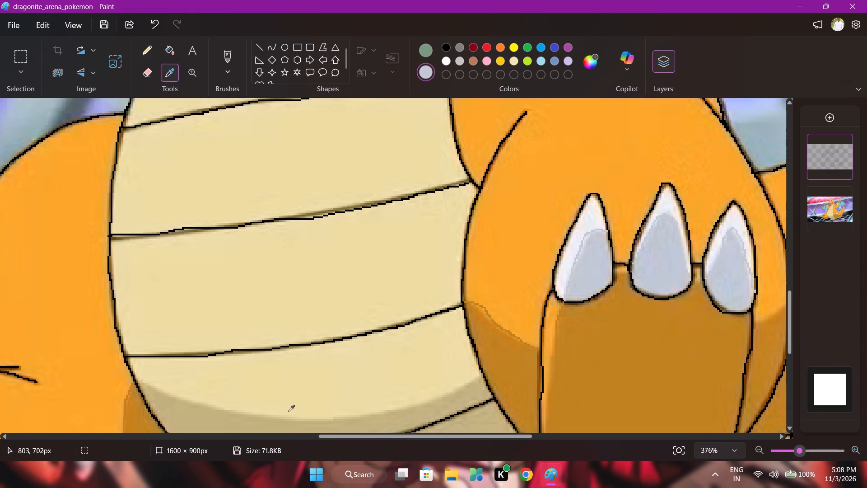
left_click(216, 416)
scroll(215, 408, "down", 1)
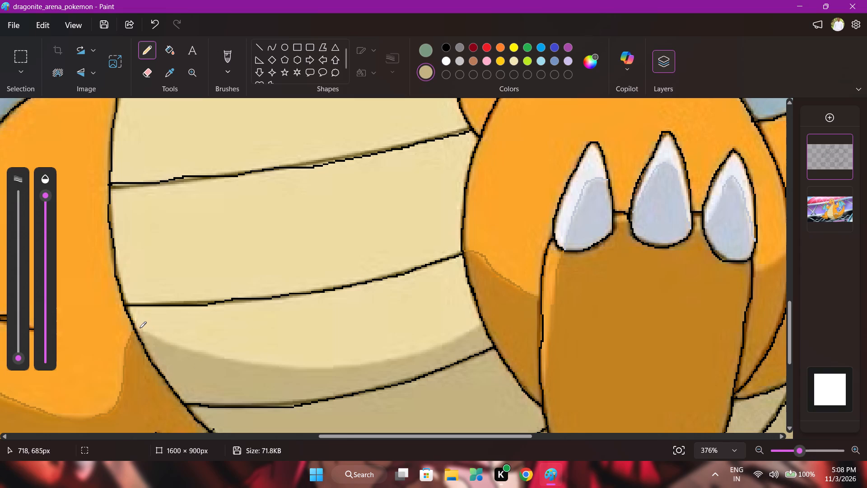
left_click_drag(135, 330, 223, 360)
left_click_drag(223, 360, 454, 345)
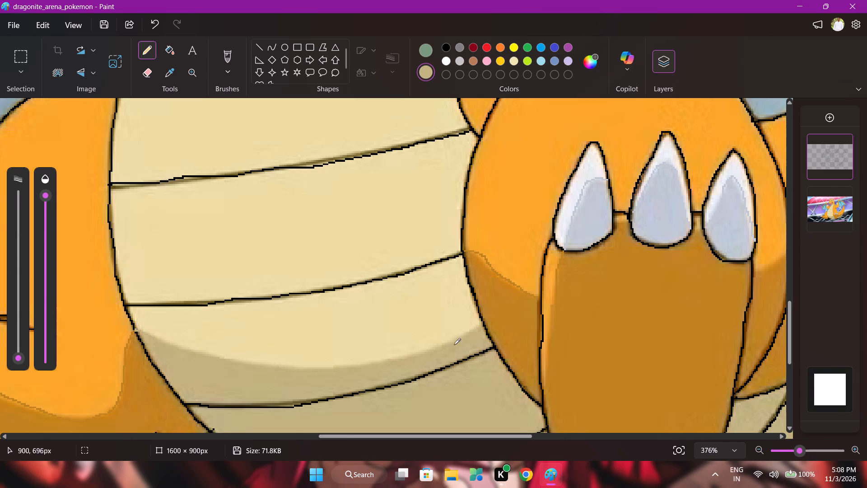
left_click_drag(454, 345, 482, 324)
Trace the shadow edges between the raised foot's claws and on the thigh's far side, using brownish orange sampled from the sole.
scroll(463, 348, "down", 3)
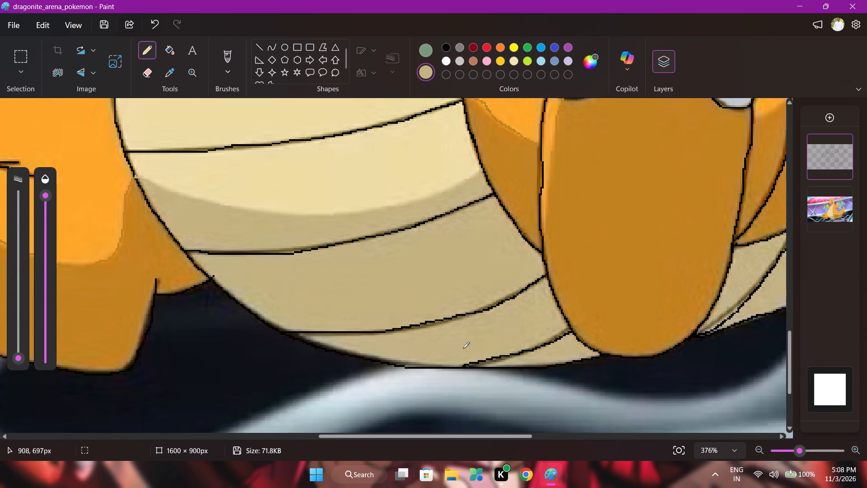
scroll(463, 348, "up", 2)
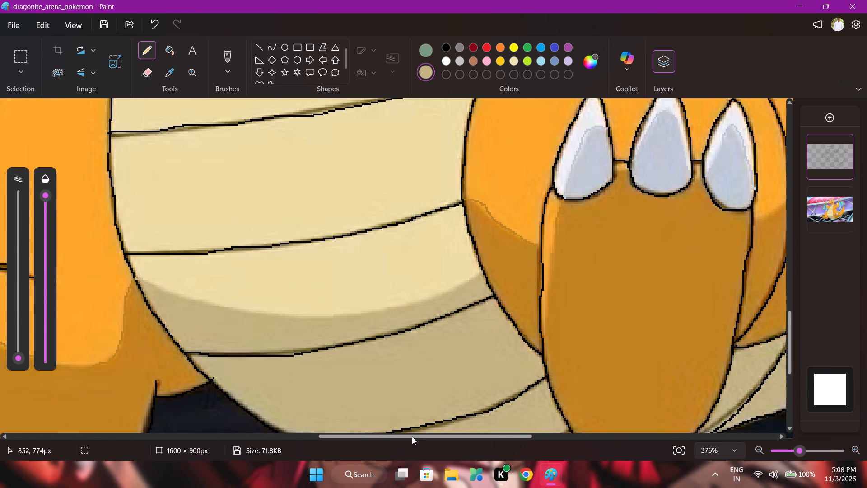
left_click_drag(413, 436, 533, 415)
scroll(506, 383, "up", 1)
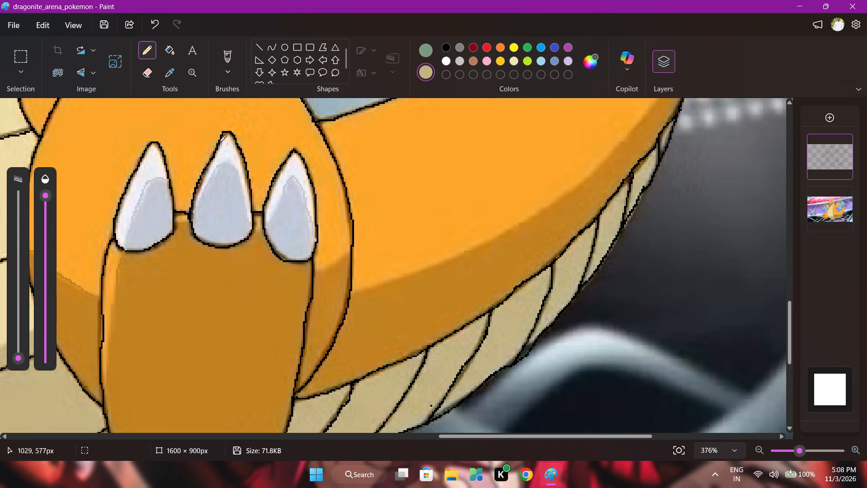
left_click(172, 71)
left_click_drag(175, 339, 174, 335)
left_click_drag(175, 222, 187, 222)
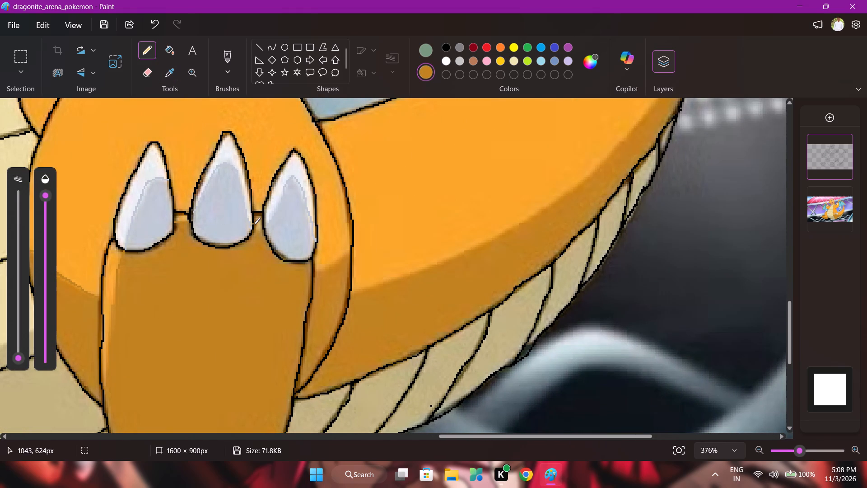
left_click_drag(254, 225, 261, 227)
left_click_drag(312, 270, 349, 253)
left_click_drag(350, 251, 345, 254)
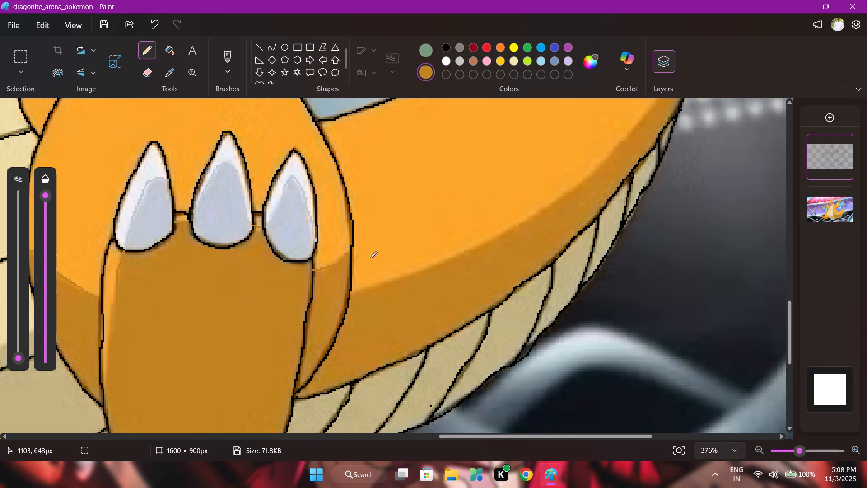
Trace the brownish-orange shadow edge along the tail from the raised leg up to the tail's outer outline.
left_click_drag(350, 294, 357, 290)
left_click_drag(357, 290, 565, 200)
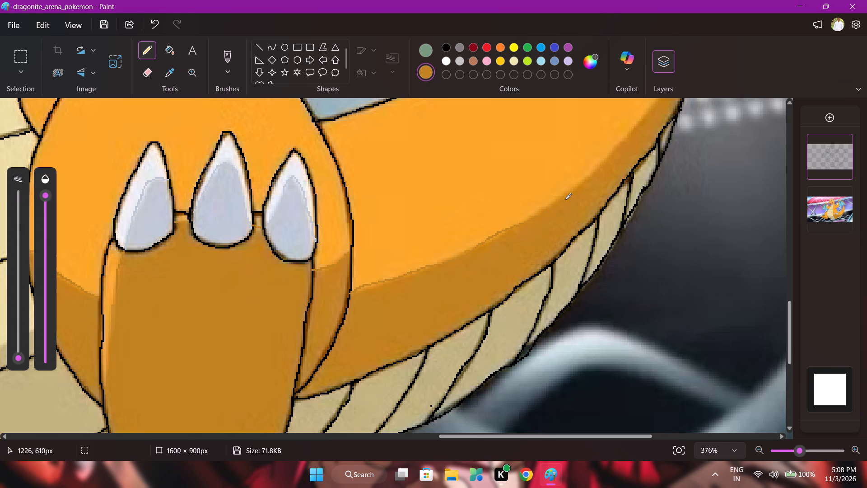
left_click_drag(565, 200, 583, 187)
scroll(430, 447, "up", 2)
scroll(503, 357, "up", 3)
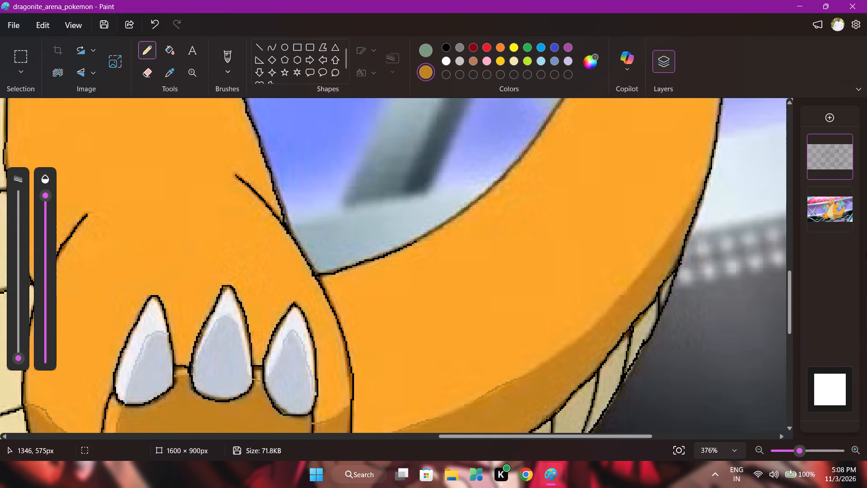
left_click(844, 192)
left_click(844, 192)
left_click_drag(580, 344, 648, 281)
left_click_drag(648, 281, 699, 204)
Outline the brownish-orange shadow around the armpit crease and along the underside of the raised arm to its outer outline.
scroll(609, 323, "up", 3)
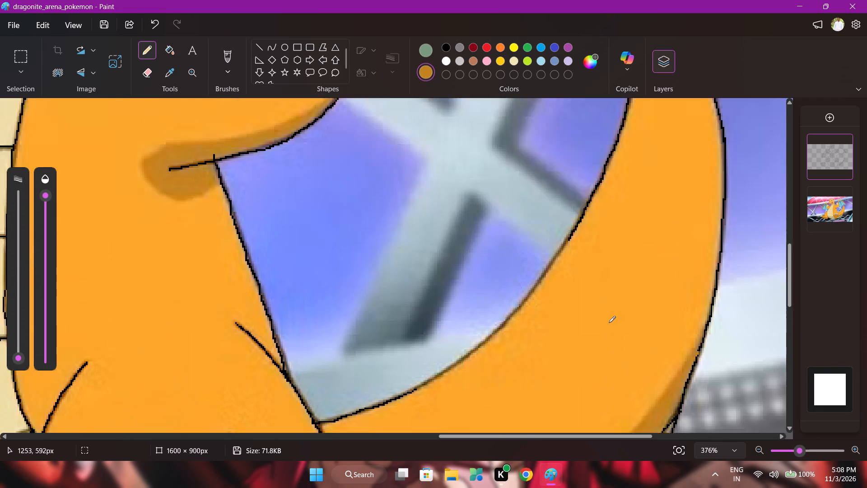
scroll(609, 323, "up", 2)
scroll(608, 323, "down", 1)
left_click_drag(625, 433, 518, 428)
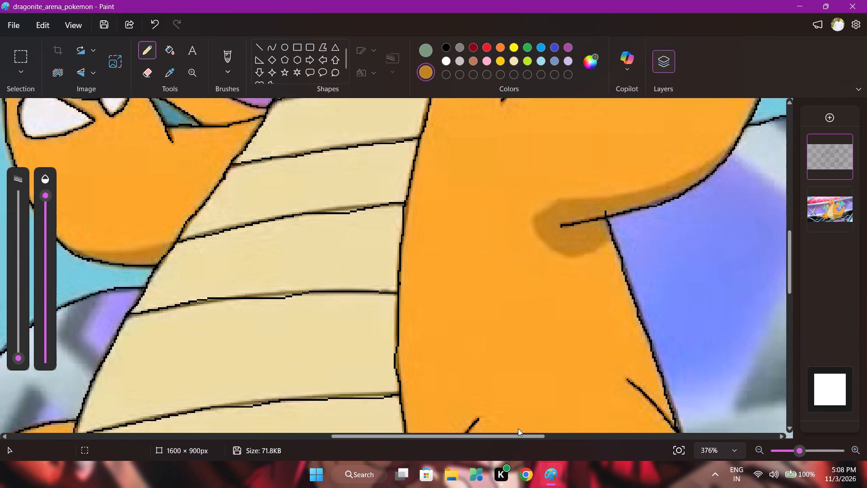
left_click_drag(518, 428, 518, 428)
scroll(621, 362, "up", 2)
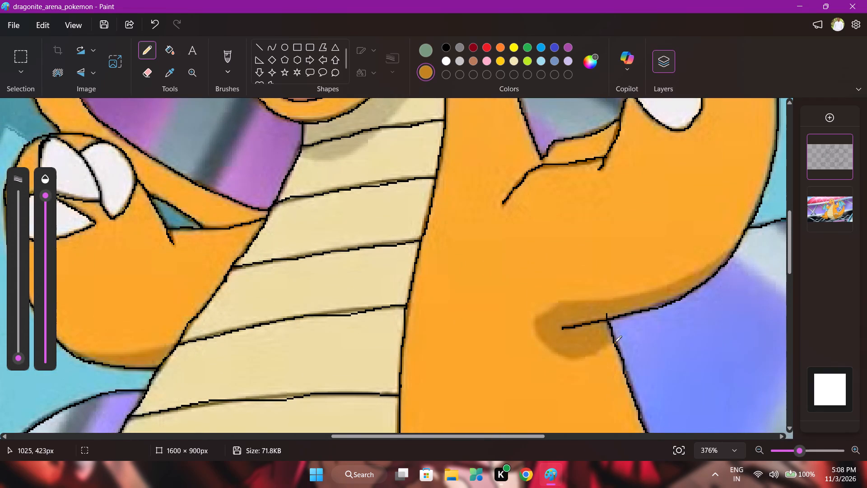
left_click_drag(613, 341, 555, 349)
left_click_drag(555, 349, 582, 299)
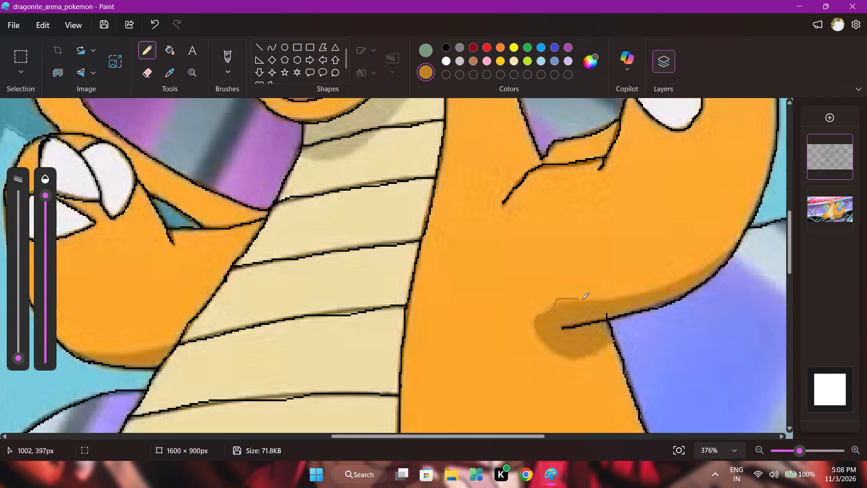
left_click_drag(582, 299, 731, 254)
left_click_drag(731, 254, 732, 254)
Trace the shadow edge on the tail-side wing's inner membrane, from the arm over the peak to the central rib, using teal sampled from the wing shadow.
scroll(510, 322, "up", 6)
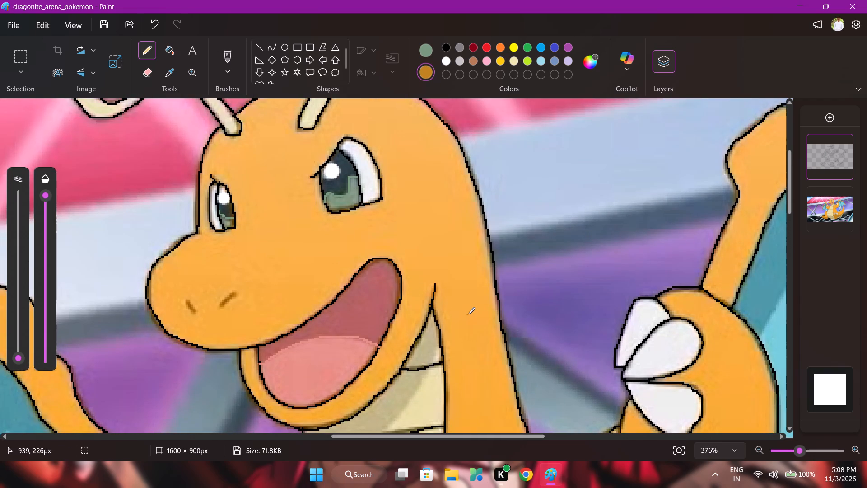
scroll(468, 314, "down", 3)
left_click_drag(462, 436, 575, 435)
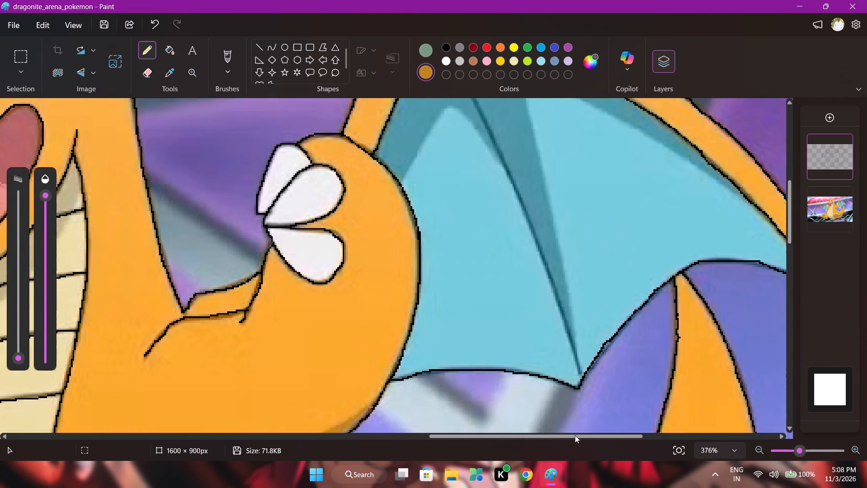
left_click_drag(575, 435, 586, 435)
scroll(536, 388, "up", 2)
left_click(172, 76)
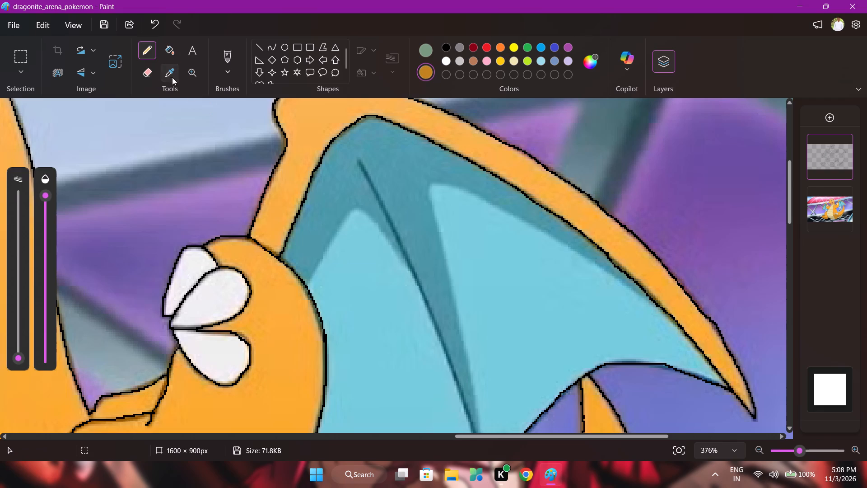
left_click(322, 184)
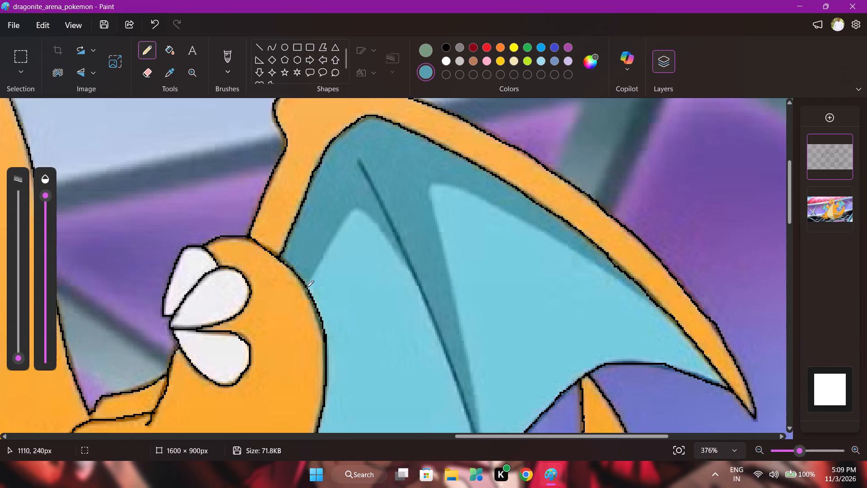
left_click_drag(307, 288, 338, 234)
left_click_drag(338, 234, 401, 265)
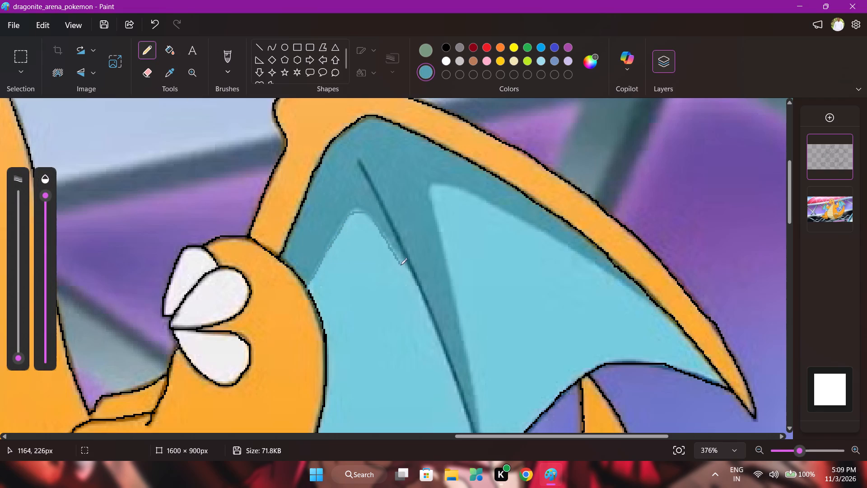
left_click_drag(401, 265, 418, 280)
Trace the teal shadow edge of the same wing's outer membrane, from the rib's lower end over the peak to the wing's outer frame.
scroll(418, 280, "down", 2)
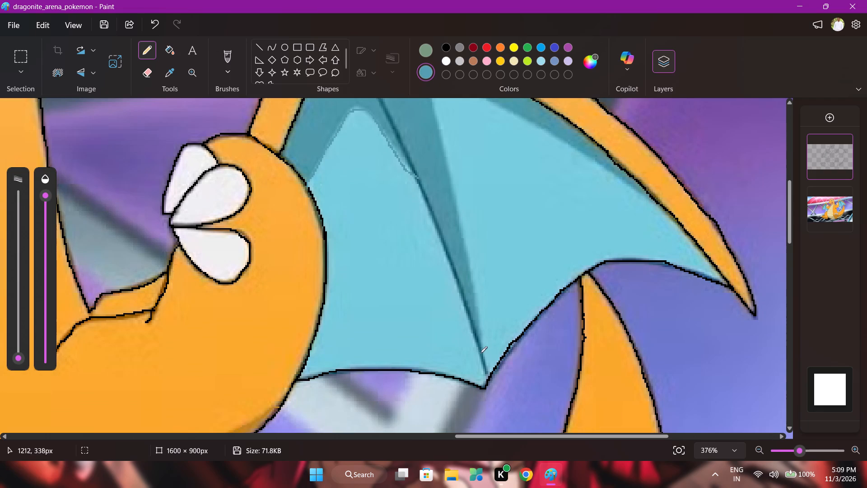
left_click_drag(481, 353, 466, 249)
left_click_drag(466, 249, 434, 112)
scroll(434, 112, "up", 3)
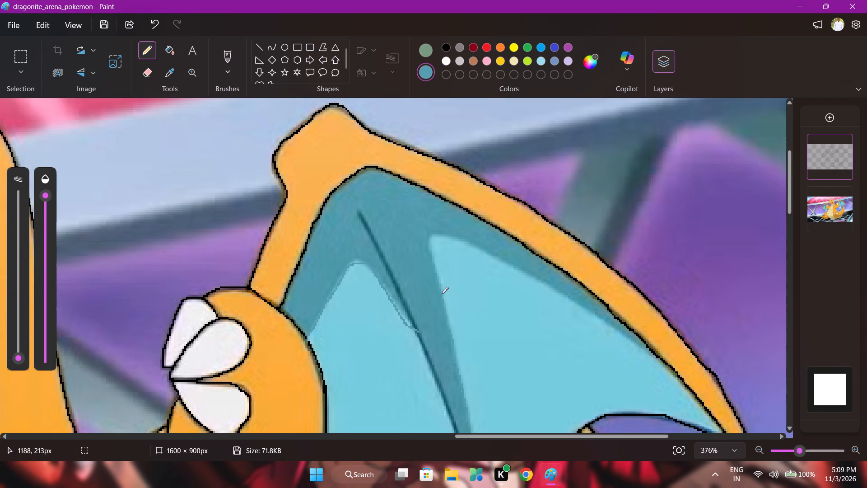
left_click(842, 191)
left_click(842, 191)
left_click_drag(434, 266, 433, 263)
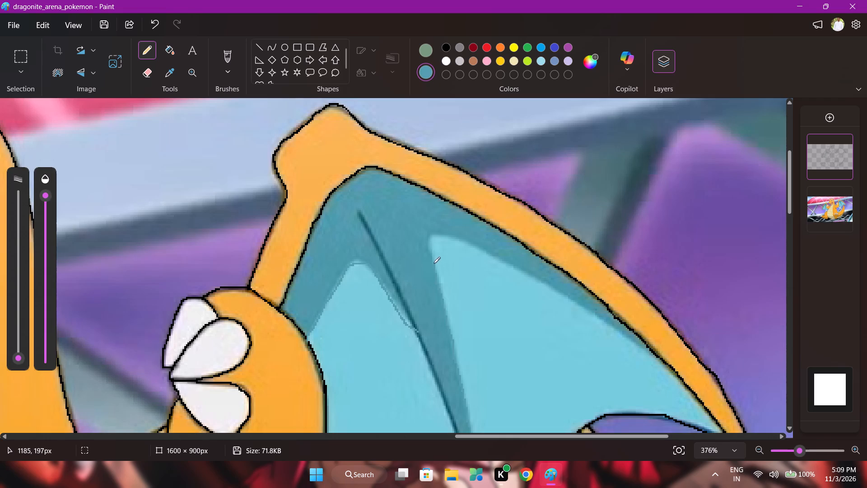
left_click_drag(433, 263, 498, 258)
left_click_drag(498, 258, 629, 338)
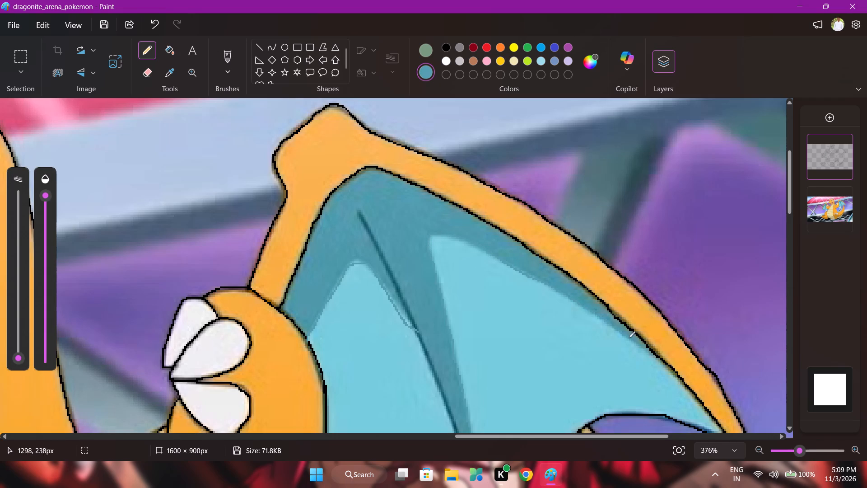
left_click_drag(629, 338, 660, 359)
Trace the tail-side wing's central rib from the membrane's lower point to its upper end, using dark teal sampled from the rib with a 1 px pencil.
left_click(170, 71)
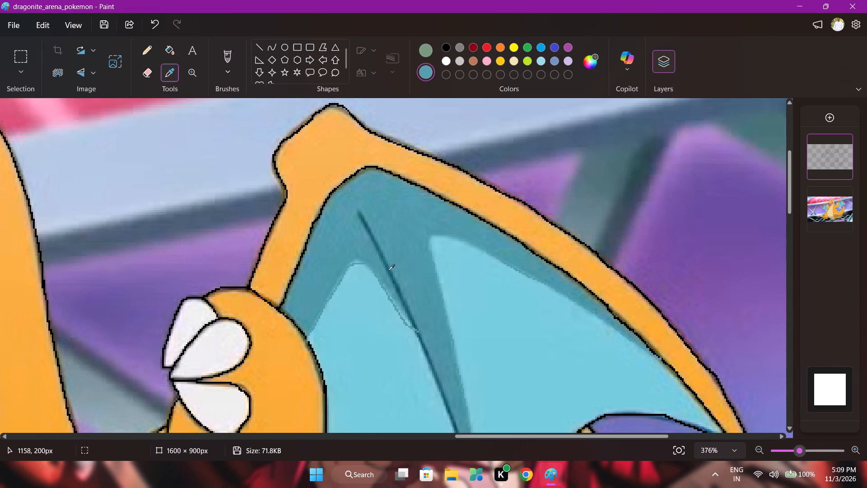
left_click(388, 270)
left_click(22, 354)
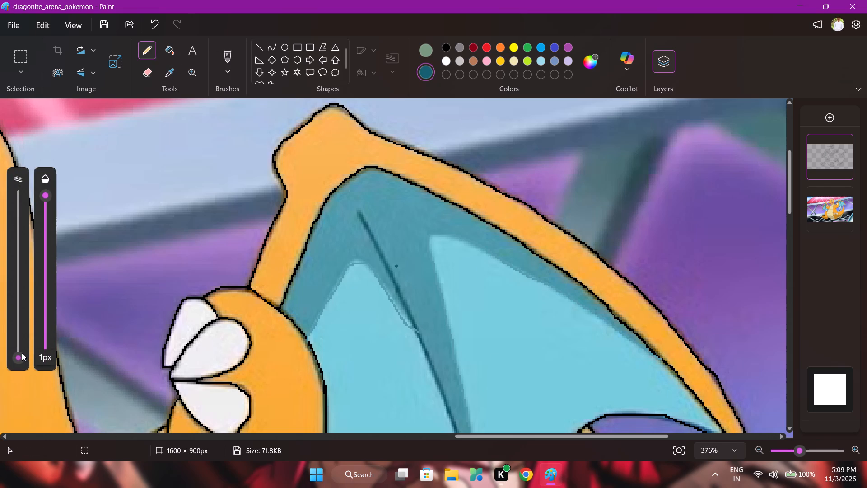
scroll(377, 384, "down", 3)
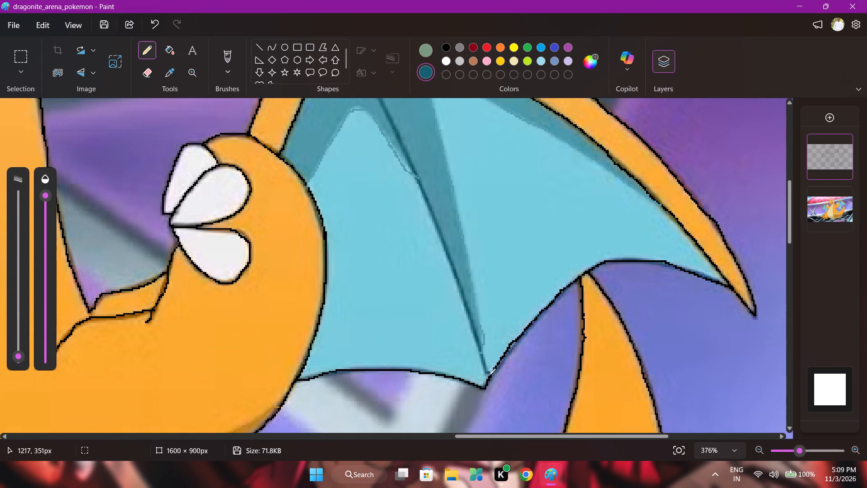
left_click_drag(488, 375, 462, 291)
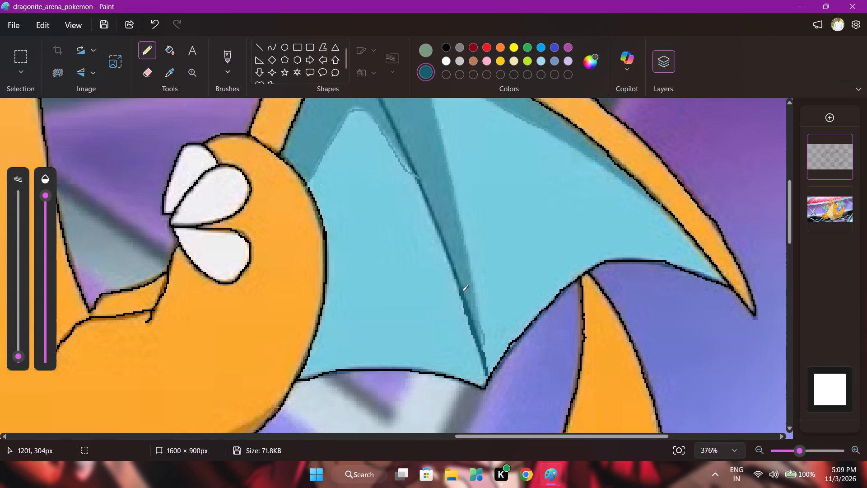
left_click_drag(462, 291, 413, 165)
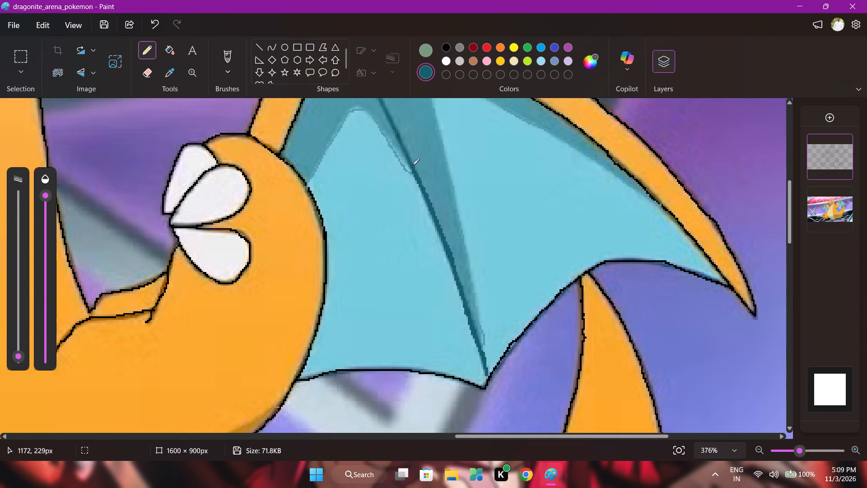
left_click_drag(413, 165, 390, 118)
scroll(391, 119, "up", 2)
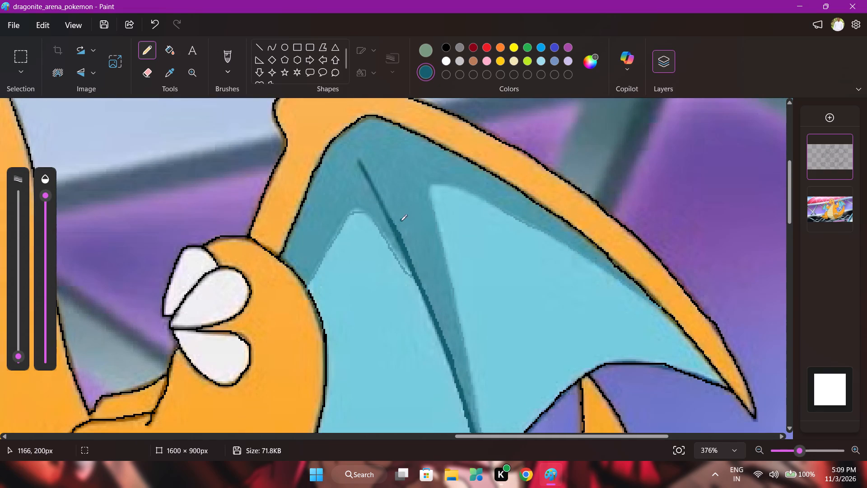
left_click_drag(392, 226, 368, 174)
left_click_drag(368, 174, 357, 160)
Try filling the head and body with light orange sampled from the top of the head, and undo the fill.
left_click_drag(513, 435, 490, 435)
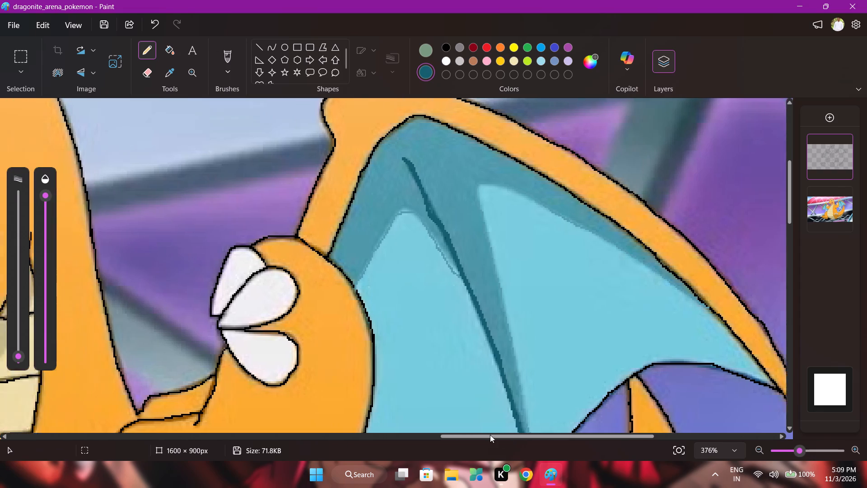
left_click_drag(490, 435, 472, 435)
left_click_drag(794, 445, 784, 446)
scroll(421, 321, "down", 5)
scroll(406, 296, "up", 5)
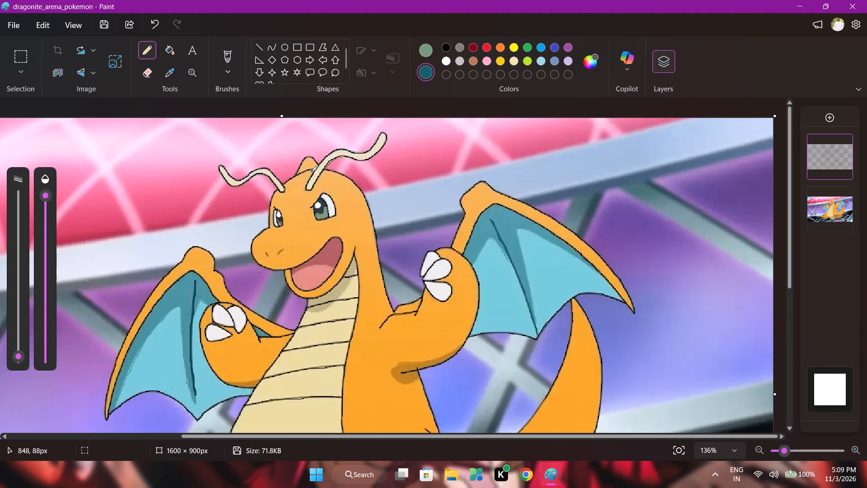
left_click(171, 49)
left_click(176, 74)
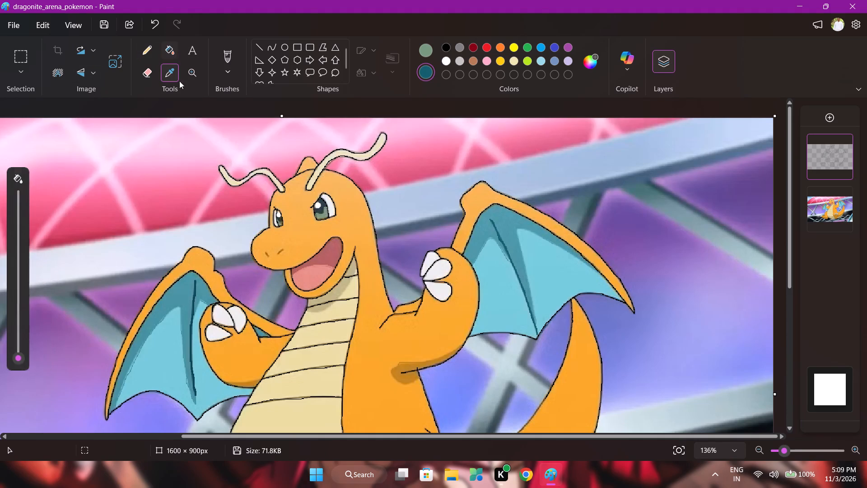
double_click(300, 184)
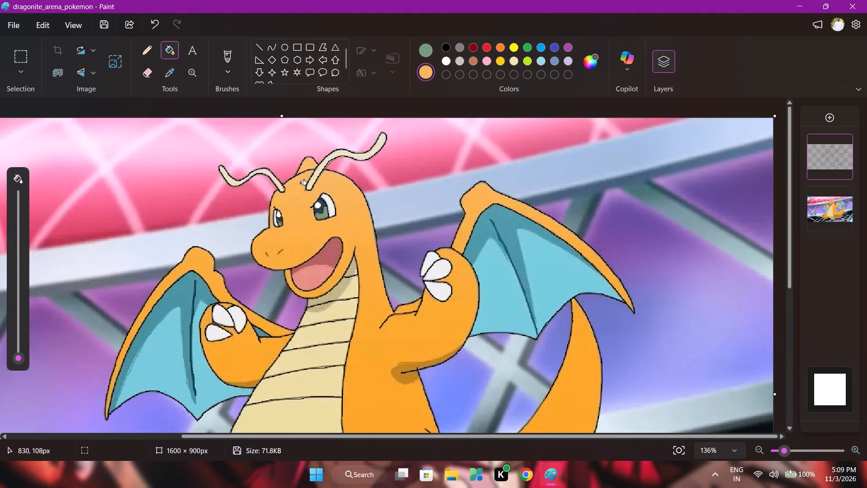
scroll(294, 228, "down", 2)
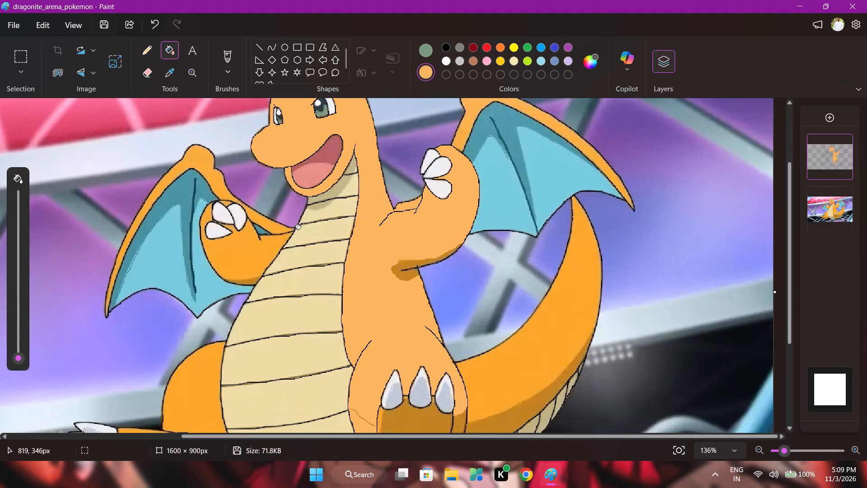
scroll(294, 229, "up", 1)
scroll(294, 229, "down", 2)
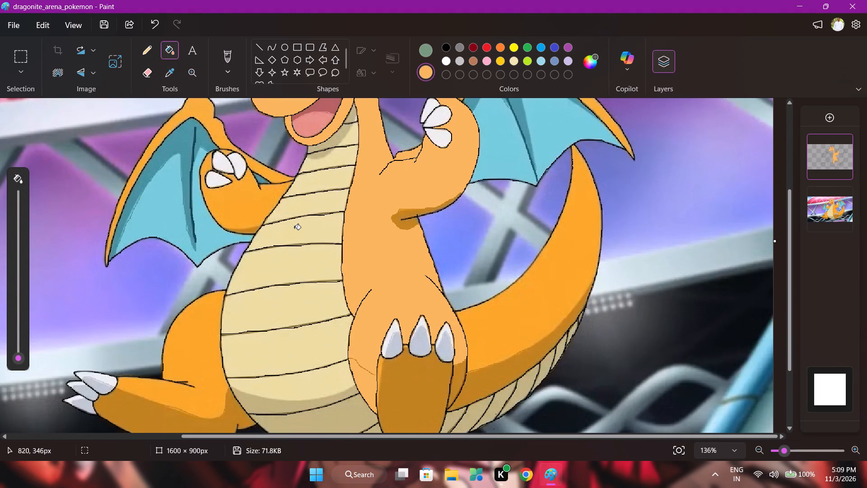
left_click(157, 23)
Extend the thigh's shadow edge to the raised foot's outline with the pencil, using brownish orange sampled from the sole.
left_click(167, 73)
left_click(153, 56)
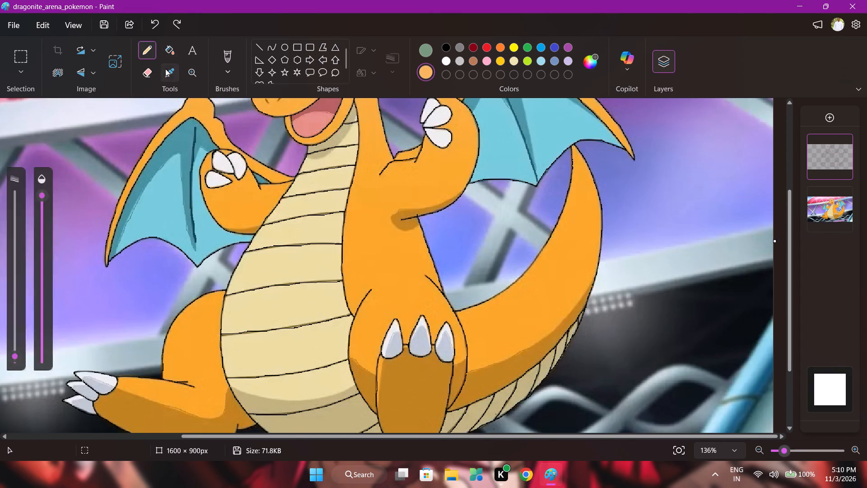
left_click(169, 71)
left_click(428, 379)
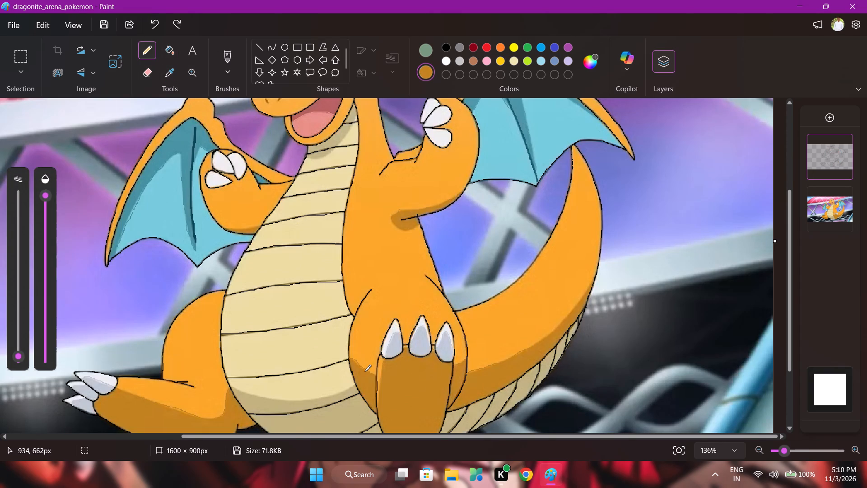
left_click_drag(367, 371, 377, 375)
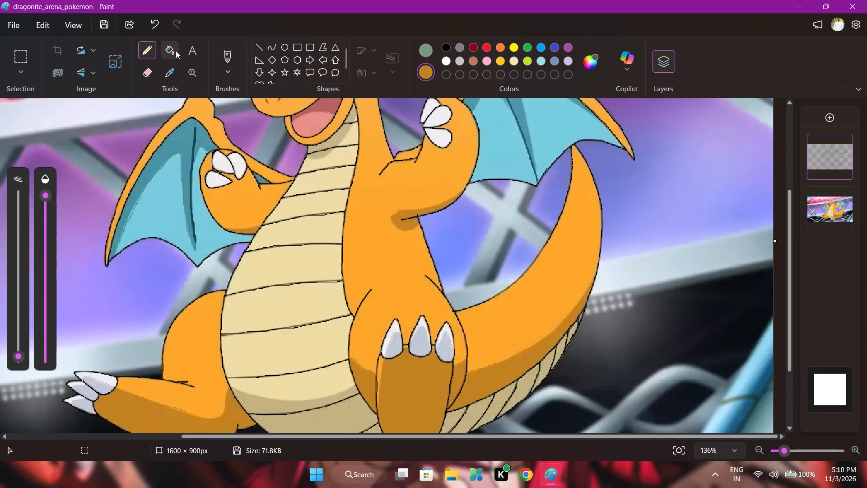
Fill the head, torso and raised arm area with orange sampled from the chest beside the belly.
left_click(176, 51)
left_click(177, 70)
double_click(377, 191)
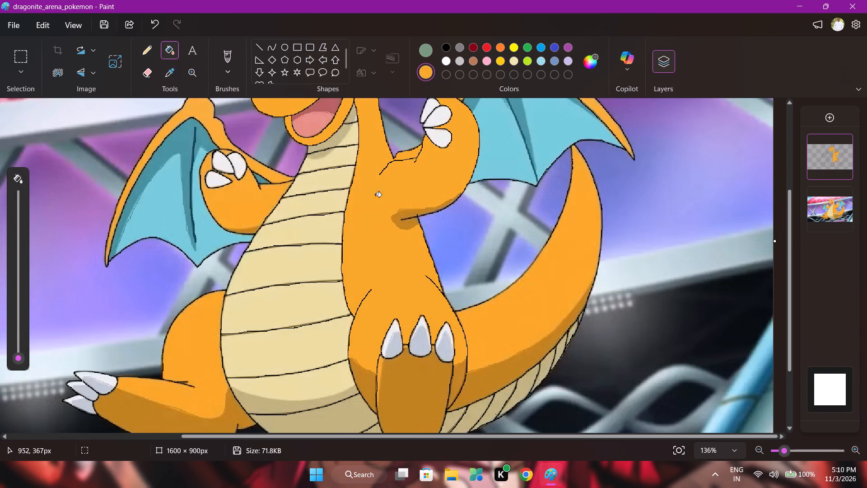
Fill the small horn on top of the head with the light orange sampled from it.
scroll(382, 227, "up", 2)
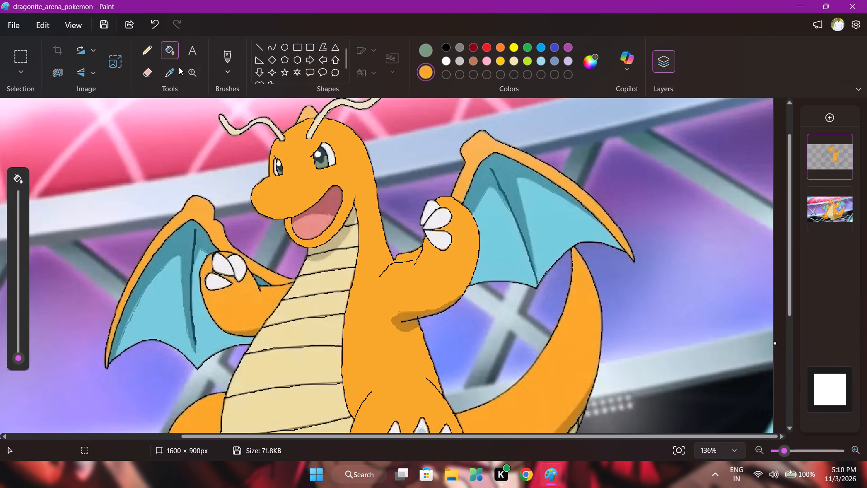
left_click(173, 70)
double_click(307, 113)
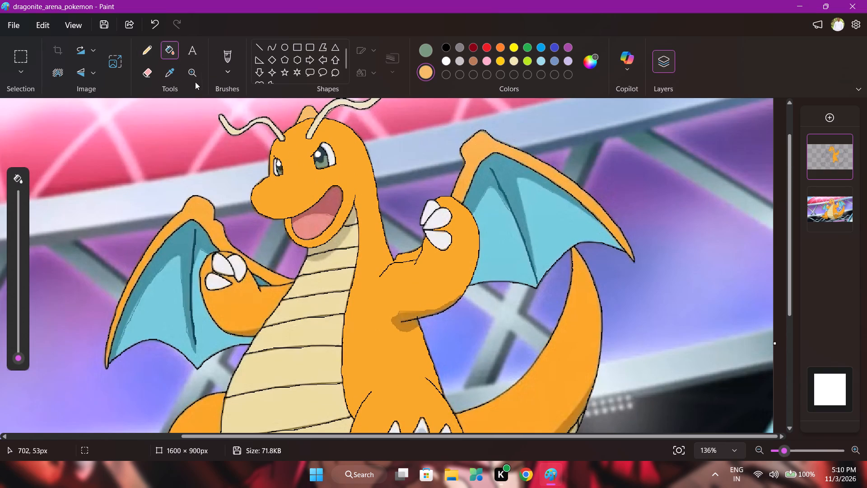
Fill both antennae with the pale cream sampled from the antenna.
left_click(172, 72)
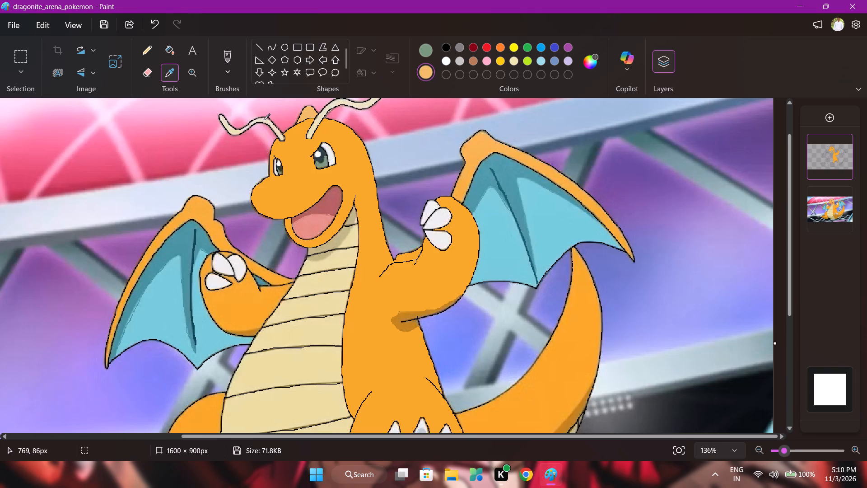
double_click(264, 120)
left_click(334, 103)
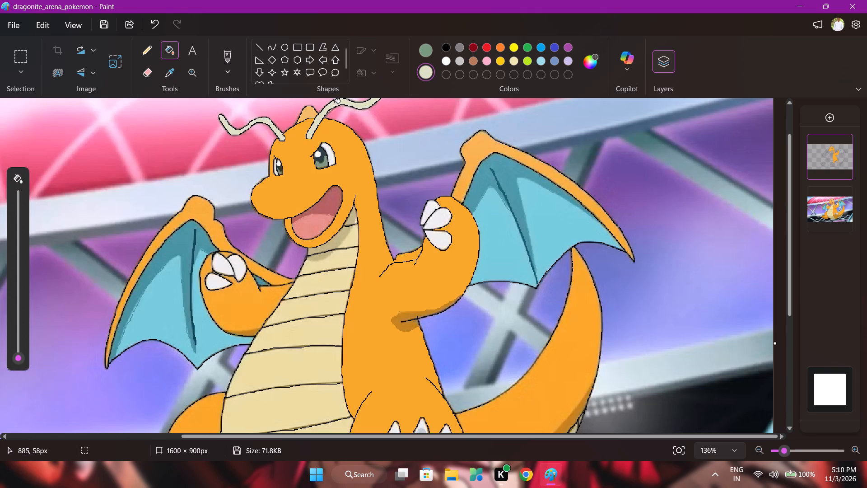
Fill the tongue with its sampled pink and the mouth interior with its sampled dark red.
left_click(168, 77)
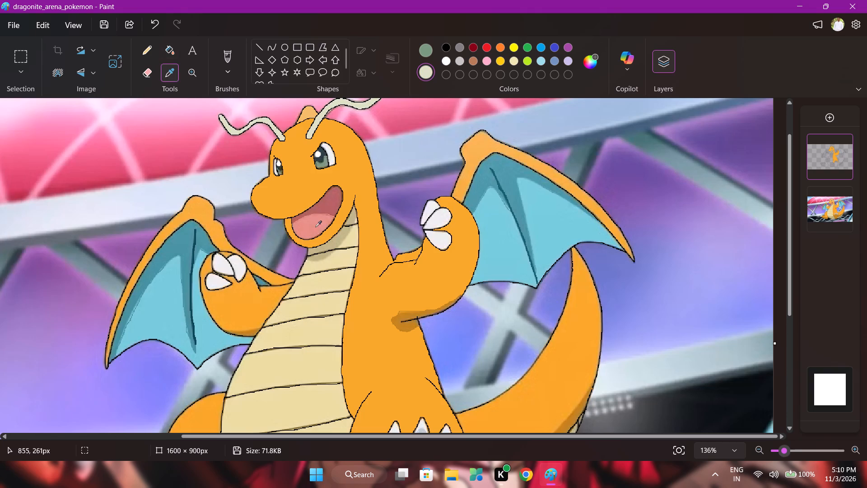
double_click(315, 227)
left_click(163, 68)
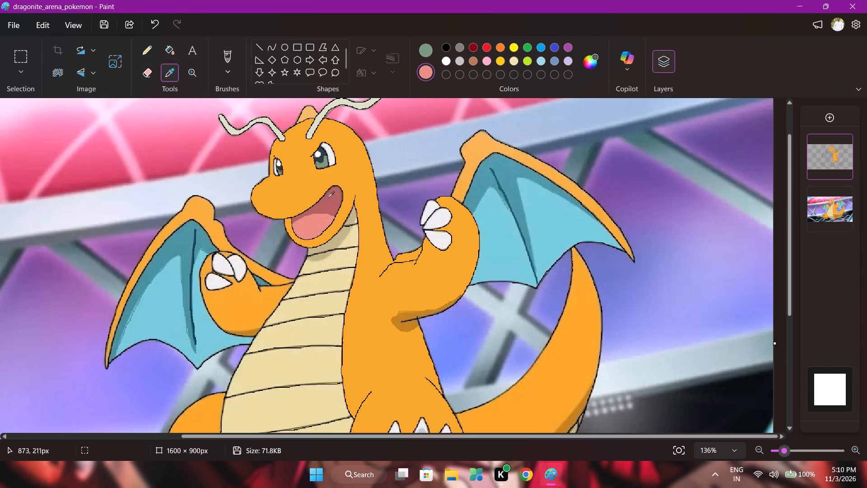
double_click(329, 199)
Fill the whites of both eyes with off-white sampled from the smaller eye.
scroll(332, 209, "up", 2)
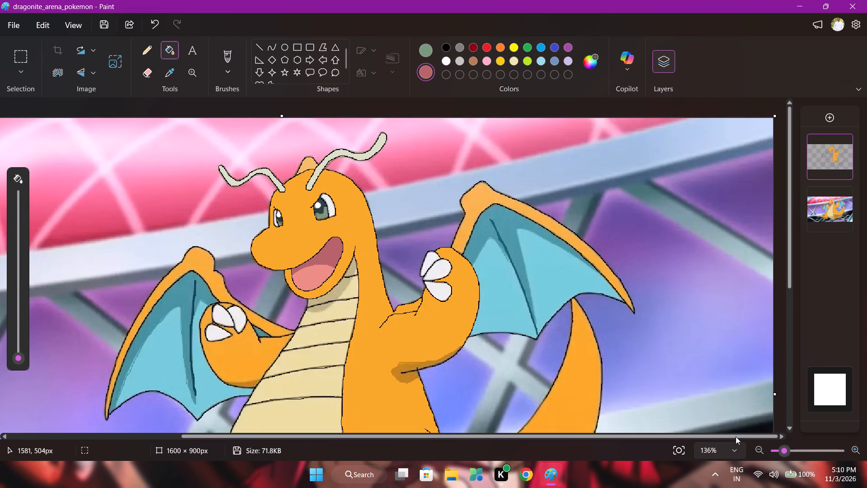
left_click_drag(786, 449, 802, 449)
scroll(450, 332, "up", 4)
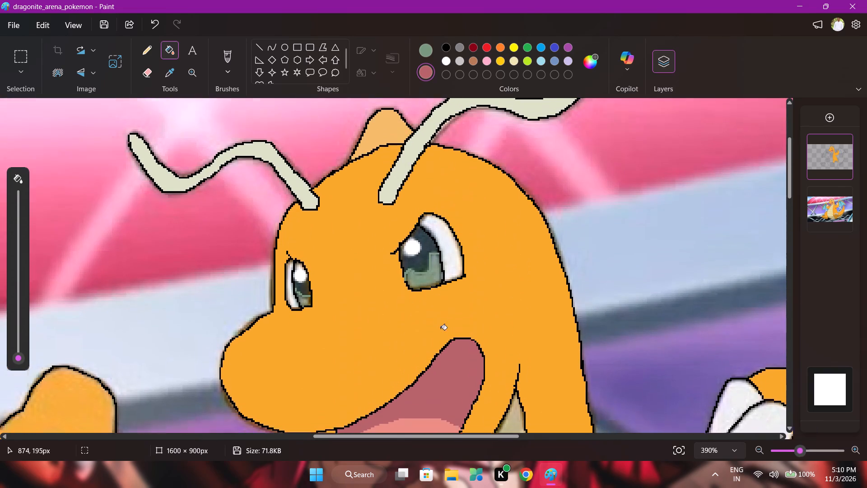
left_click(169, 74)
double_click(290, 303)
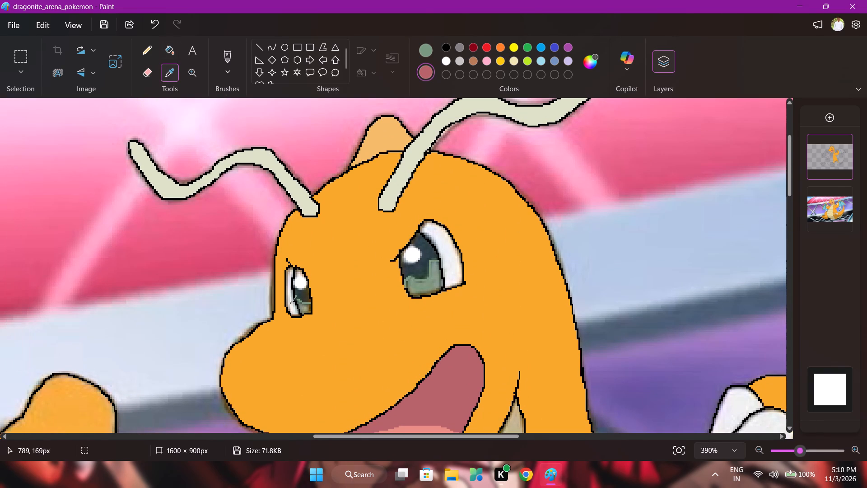
left_click(443, 249)
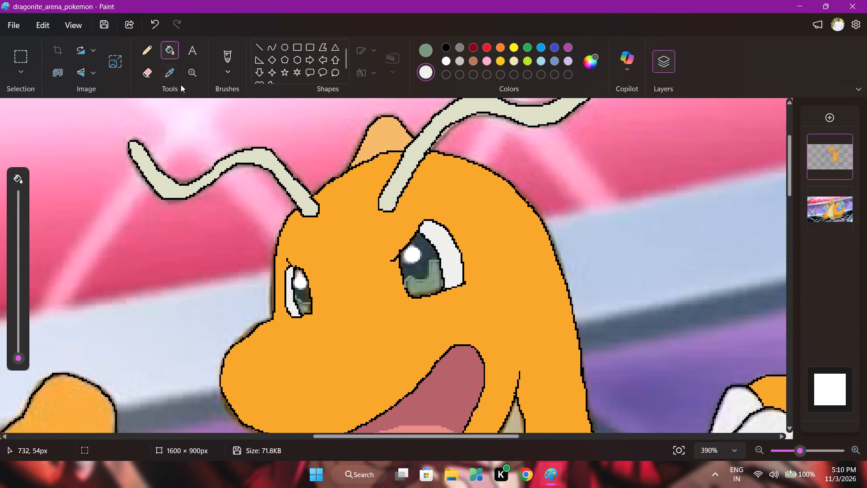
Fill the lower iris of the smaller eye with the grey-green sampled from it.
left_click(168, 75)
double_click(305, 308)
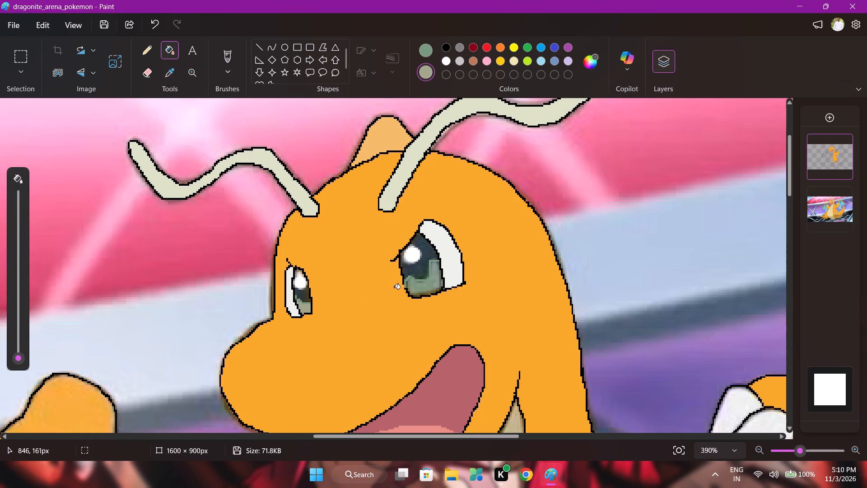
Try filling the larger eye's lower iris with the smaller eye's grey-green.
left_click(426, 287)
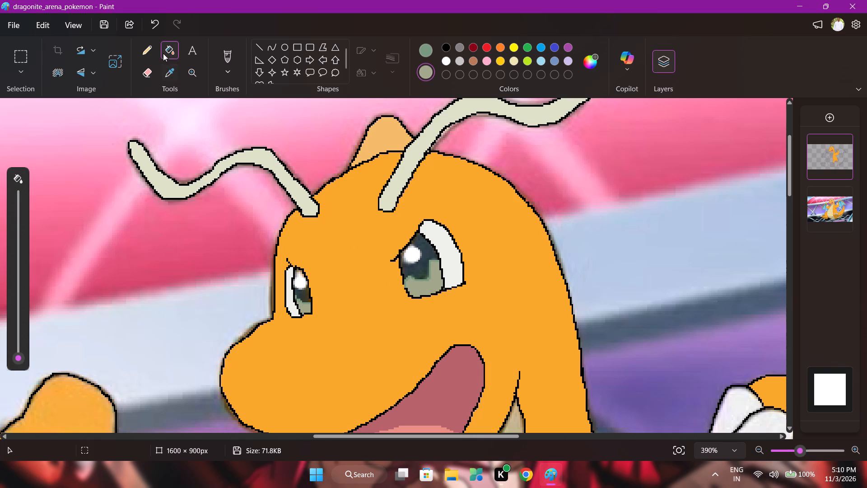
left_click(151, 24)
Fill the smaller eye's dark iris area, including the gaps around its white highlight, with the dark brown sampled there, checking against the hidden reference layer.
left_click(167, 69)
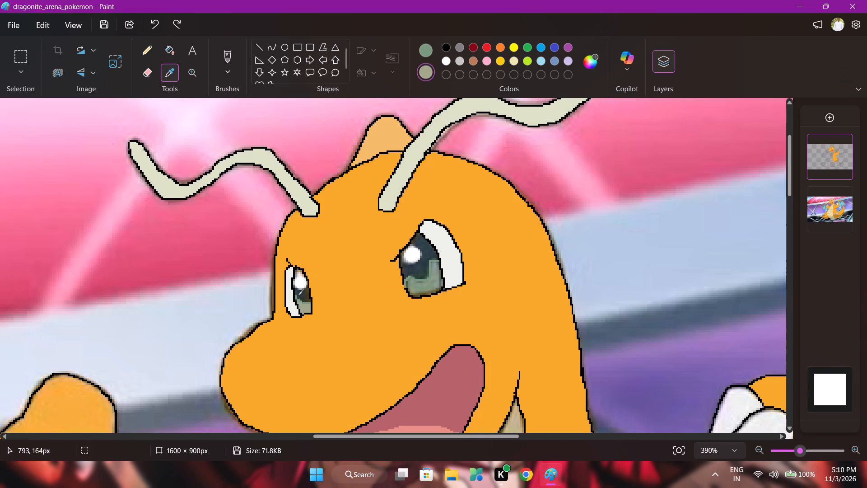
double_click(307, 293)
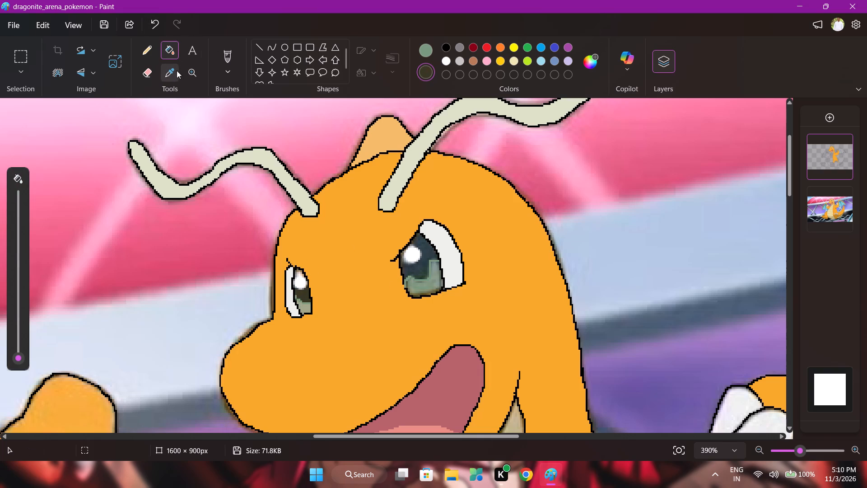
left_click(842, 196)
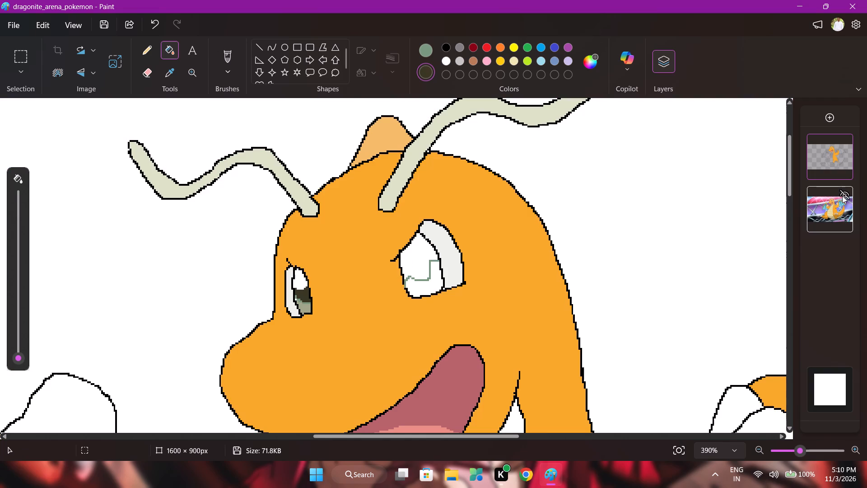
left_click(842, 196)
left_click(842, 196)
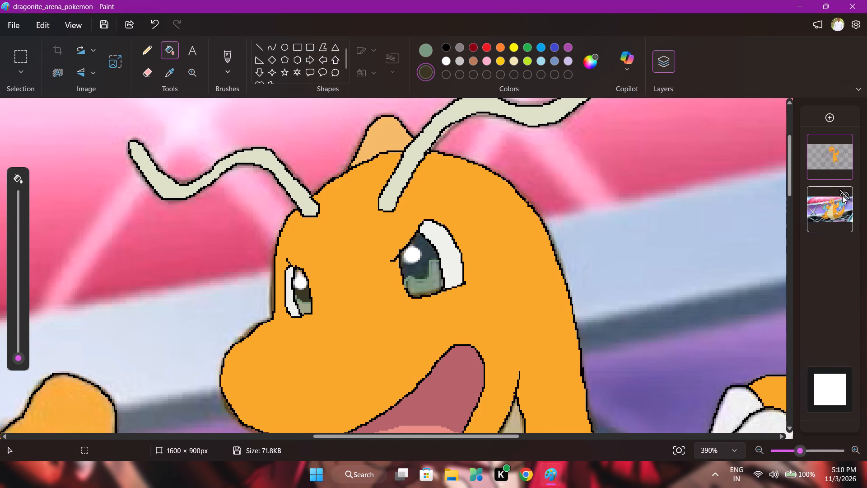
left_click(842, 196)
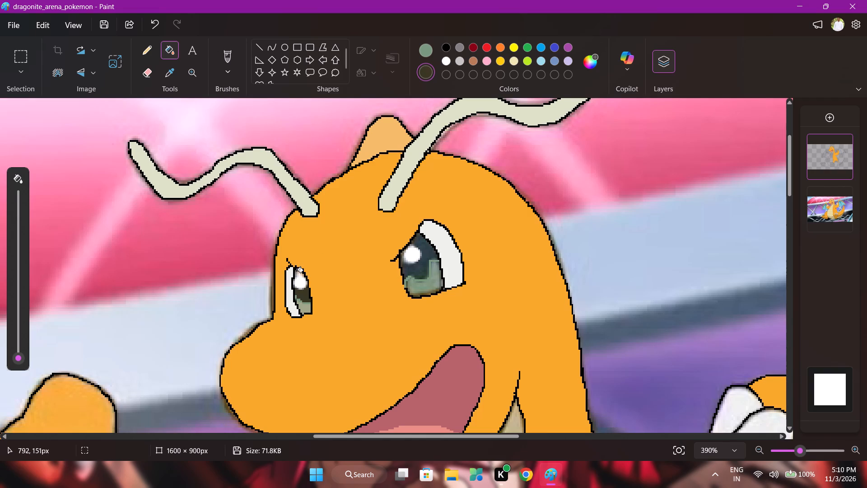
left_click(299, 272)
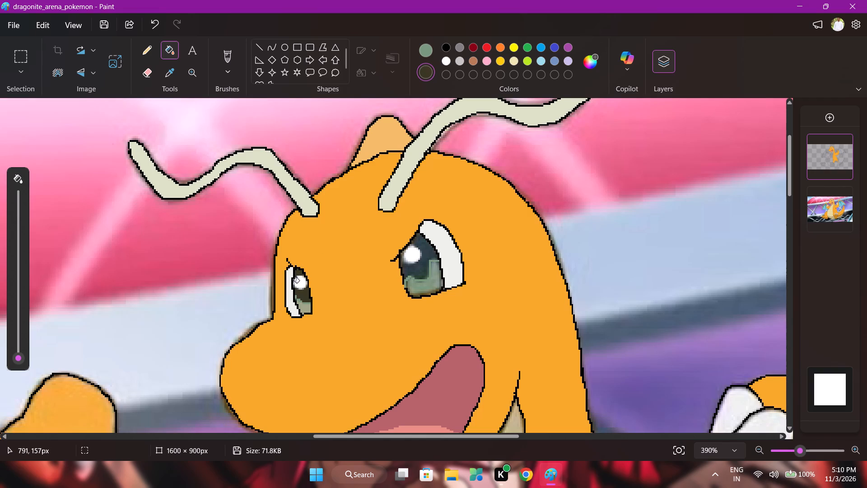
left_click(294, 282)
Fill the larger eye's lower iris with its sampled green and the upper iris with its sampled dark slate.
left_click(168, 79)
double_click(430, 283)
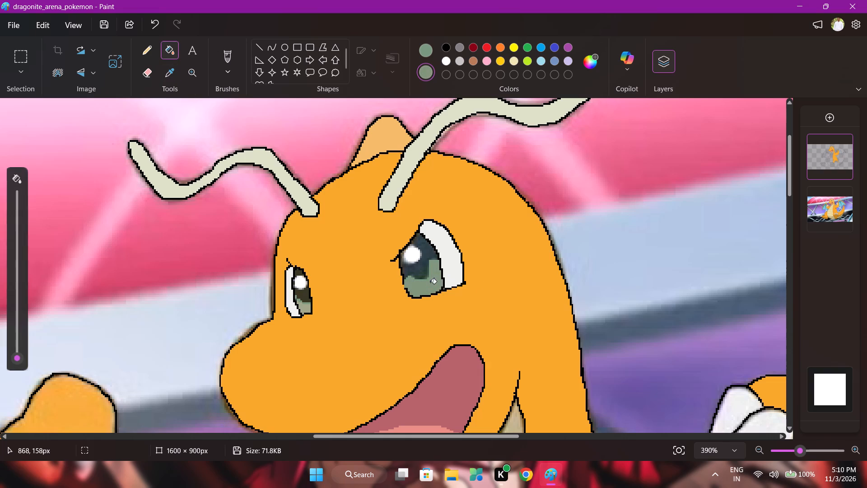
left_click(168, 75)
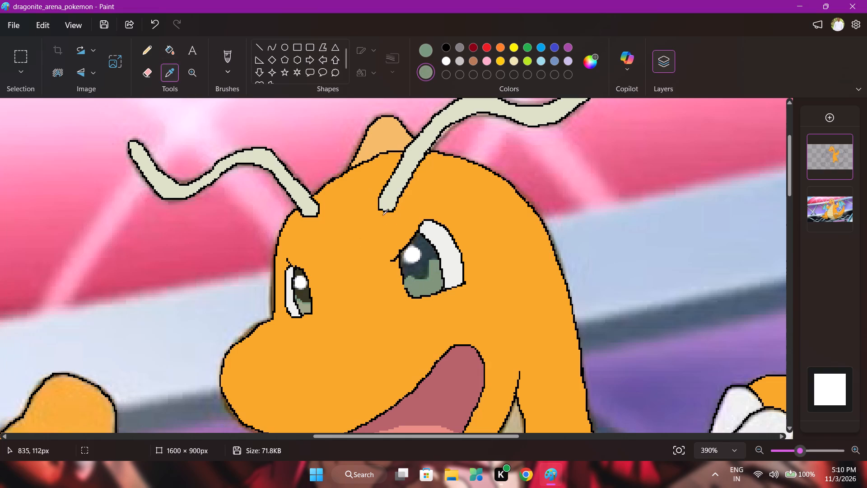
double_click(426, 250)
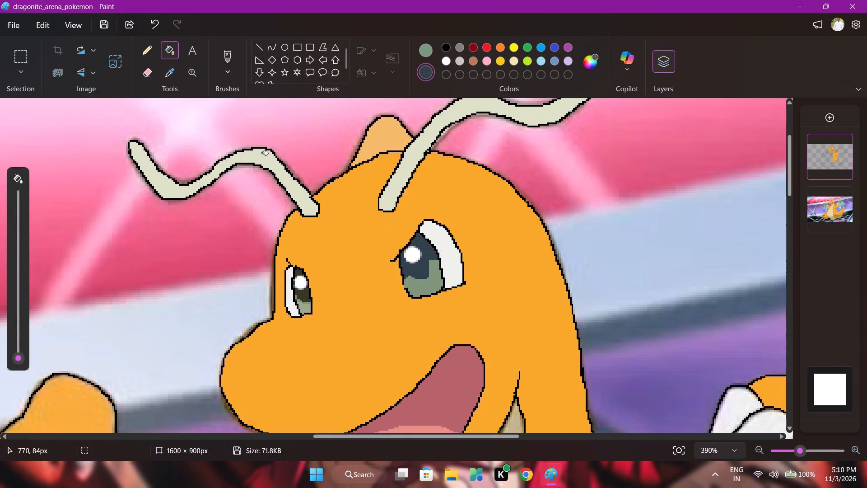
Fill the frame of the wing behind the bent arm with light orange sampled from it.
scroll(370, 296, "down", 2)
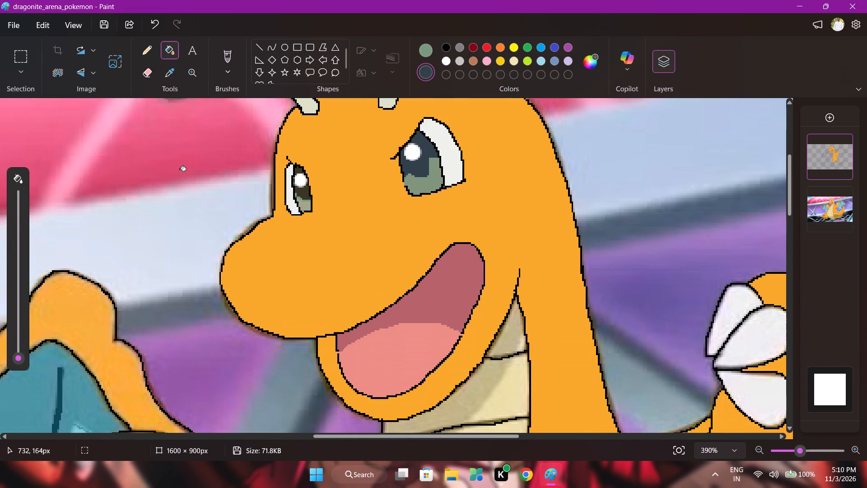
left_click(170, 77)
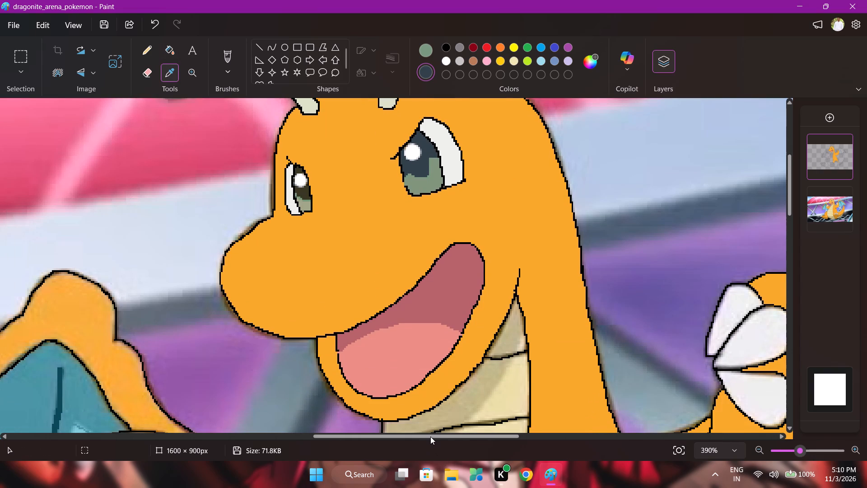
left_click(787, 448)
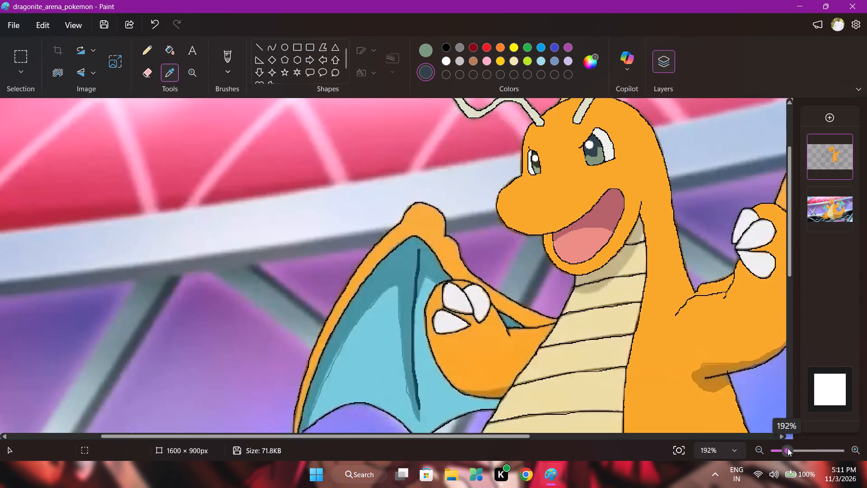
double_click(427, 224)
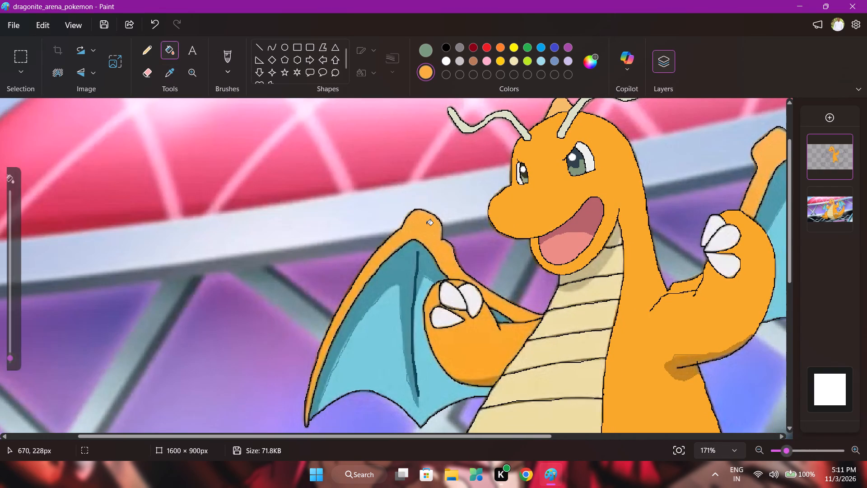
Fill that wing's membrane, using sampled dark teal for the shaded area and sampled light blue for the rest.
left_click(167, 75)
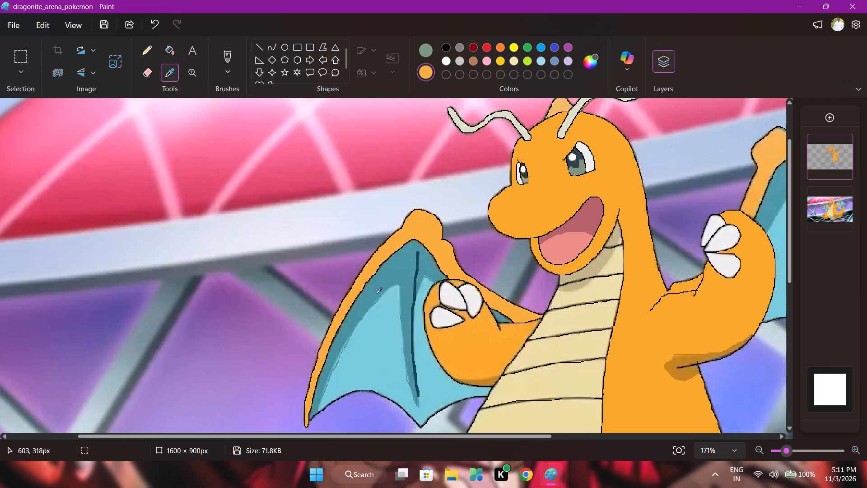
double_click(376, 294)
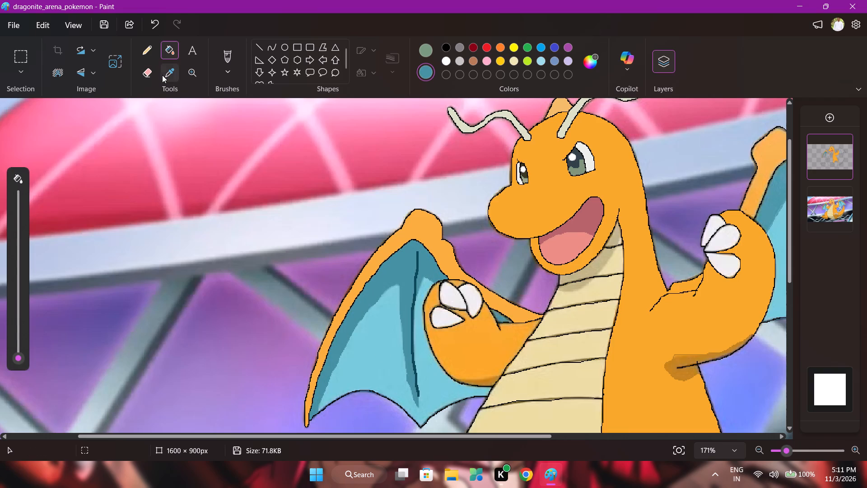
left_click(162, 75)
double_click(384, 334)
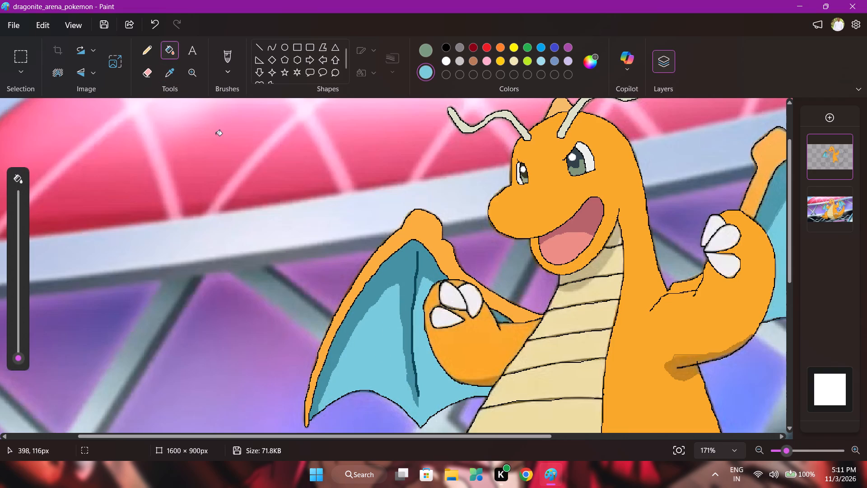
Draw the shadow edge along the underside of the bent arm with a 1 px pencil in dark orange sampled from its shading.
left_click(147, 47)
left_click(159, 71)
left_click(163, 74)
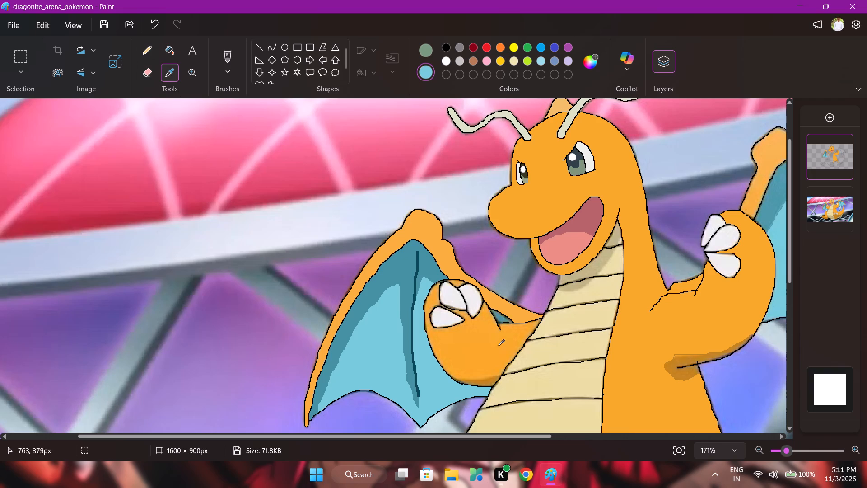
left_click(489, 381)
left_click_drag(22, 354, 23, 364)
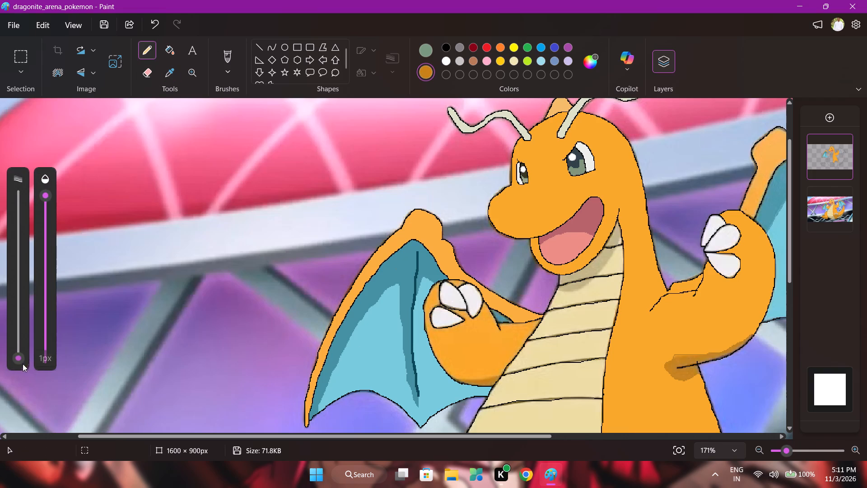
left_click_drag(23, 364, 23, 368)
left_click_drag(786, 451, 801, 451)
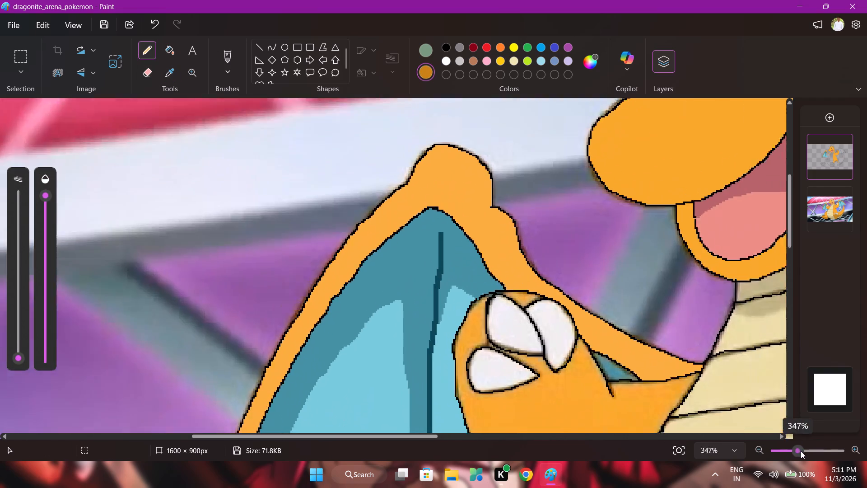
left_click_drag(801, 451, 806, 450)
scroll(682, 390, "down", 5)
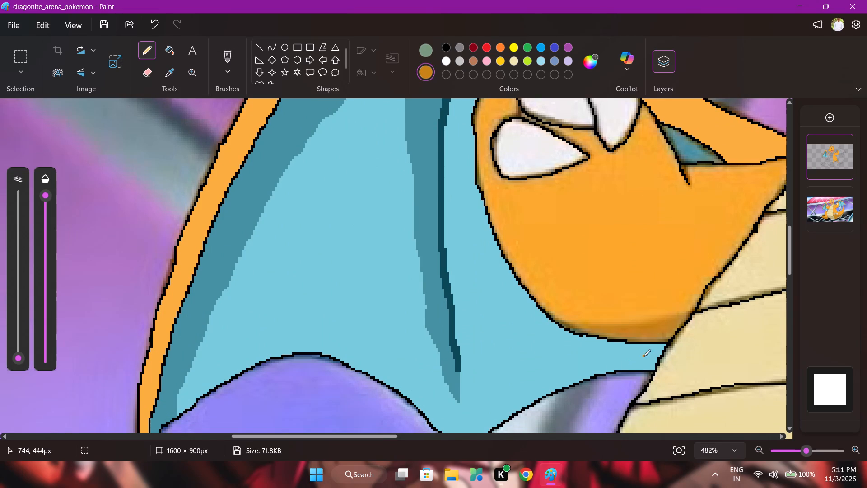
left_click_drag(549, 316, 668, 322)
left_click_drag(668, 322, 692, 313)
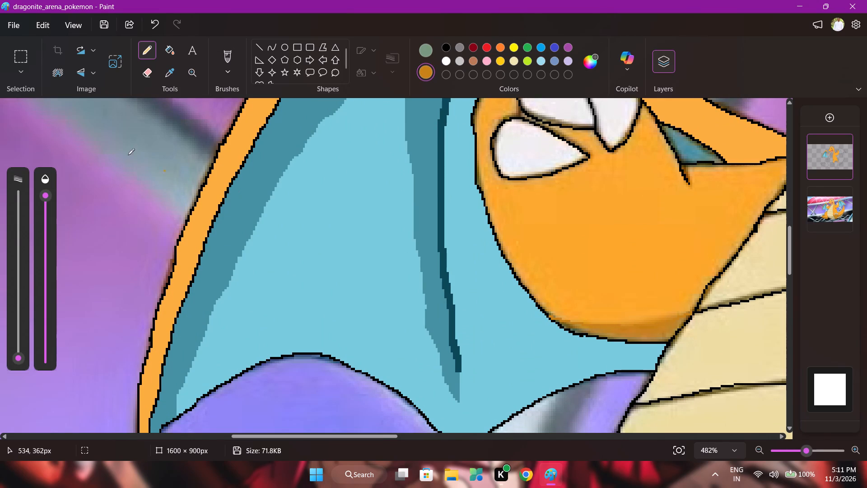
Fill the bent arm's underside shadow with sampled dark orange and the rest of the arm with sampled orange.
left_click(169, 59)
left_click(168, 64)
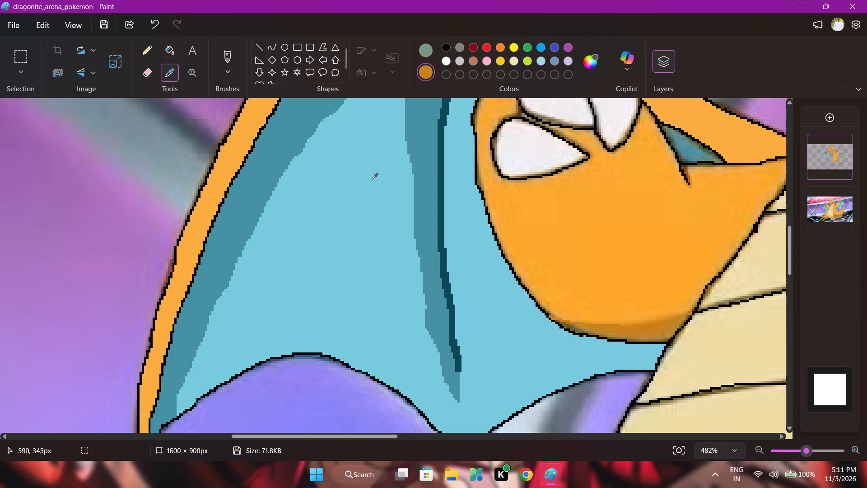
double_click(666, 328)
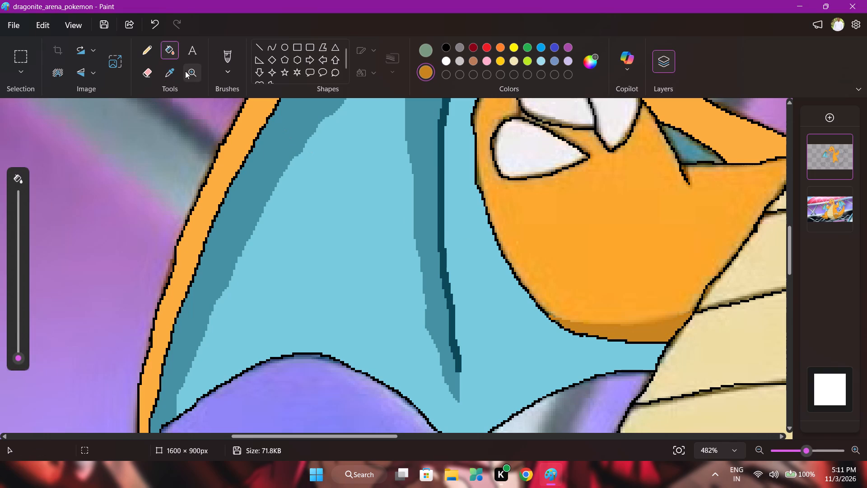
left_click(174, 71)
double_click(578, 238)
Fill the three claws on the bent arm's hand with off-white sampled from them.
scroll(579, 239, "up", 2)
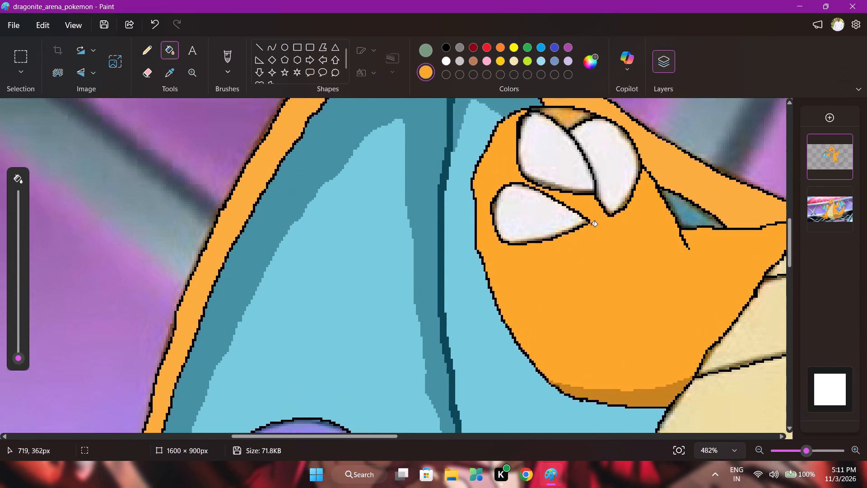
left_click(177, 68)
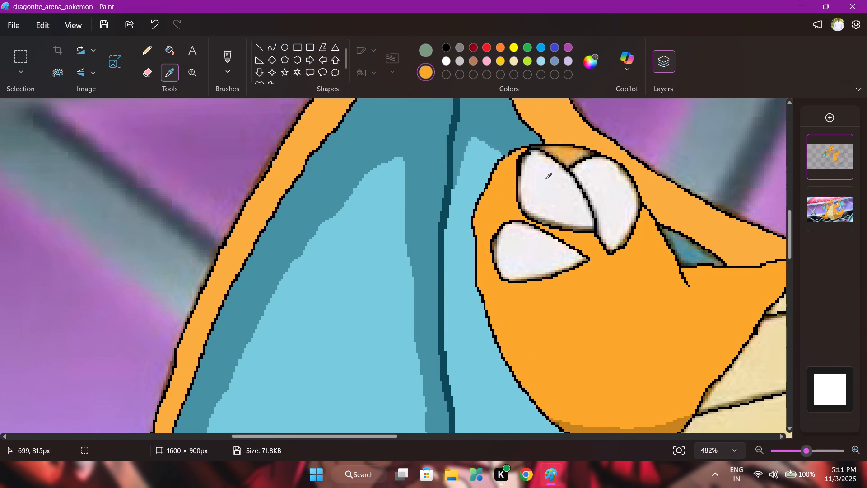
double_click(545, 179)
left_click(617, 205)
left_click(540, 257)
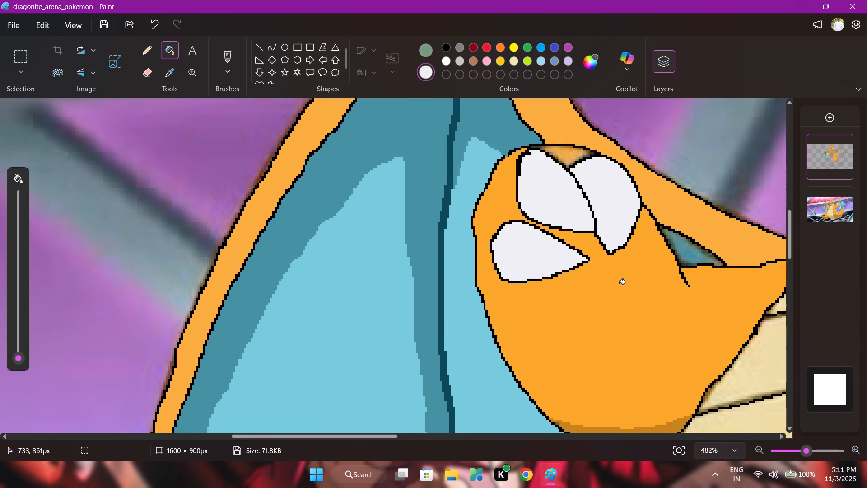
Fill the raised foot's sole and the shadow beside it on the same leg with dark orange sampled from each.
scroll(621, 296, "down", 1)
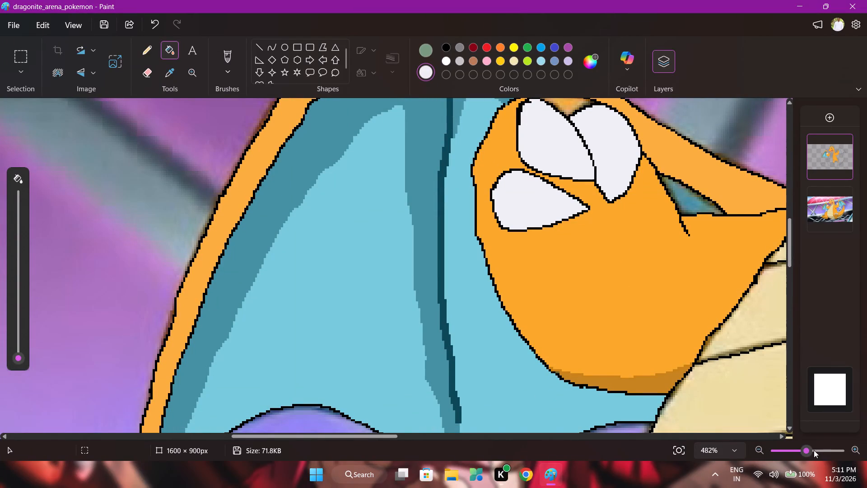
left_click_drag(804, 450, 778, 451)
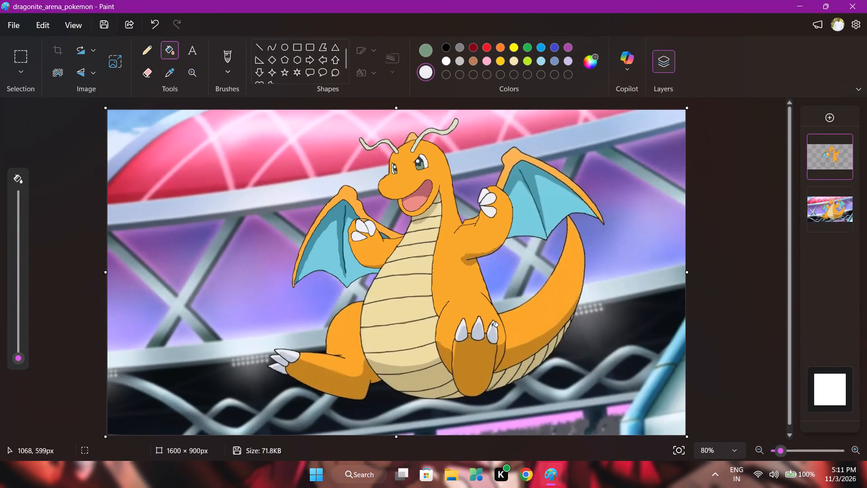
scroll(489, 327, "up", 1)
left_click(169, 71)
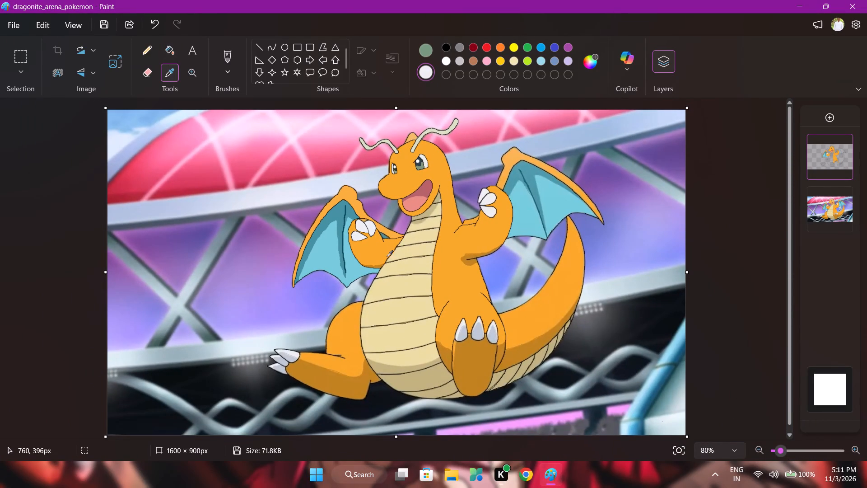
double_click(474, 360)
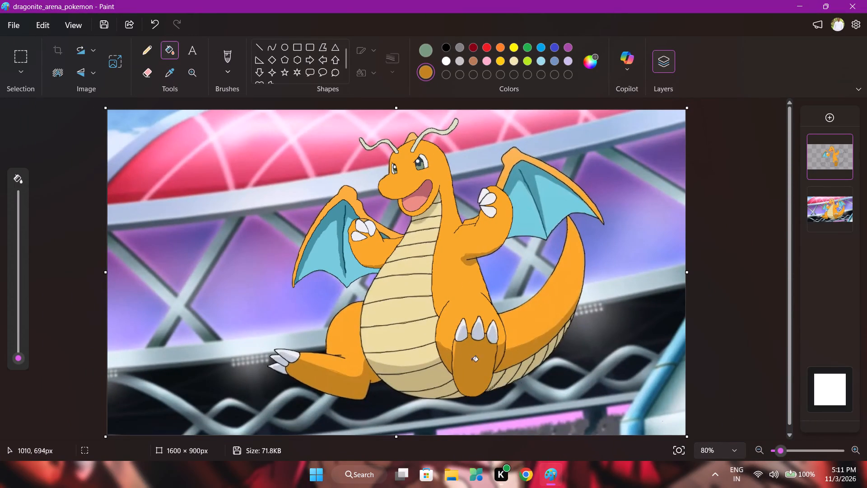
left_click(160, 71)
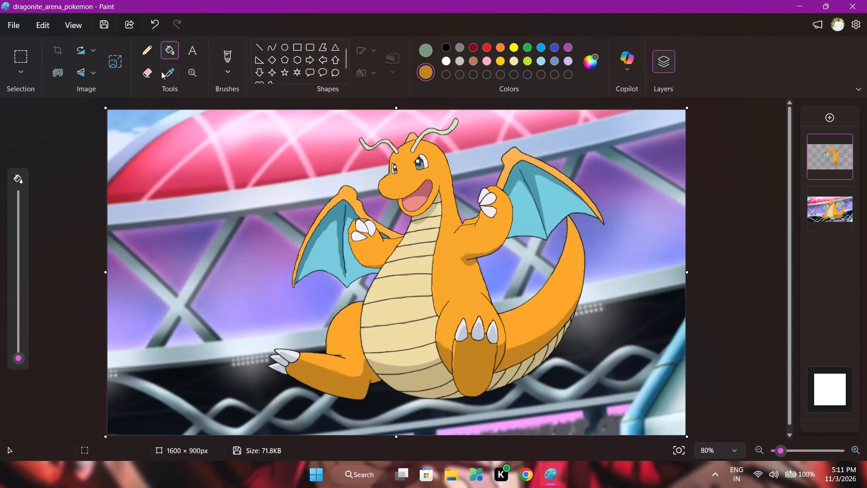
left_click(166, 72)
double_click(443, 358)
Fill the underside shadow of the outstretched leg with dark orange sampled from that shadow, undoing the first fill.
left_click(336, 380)
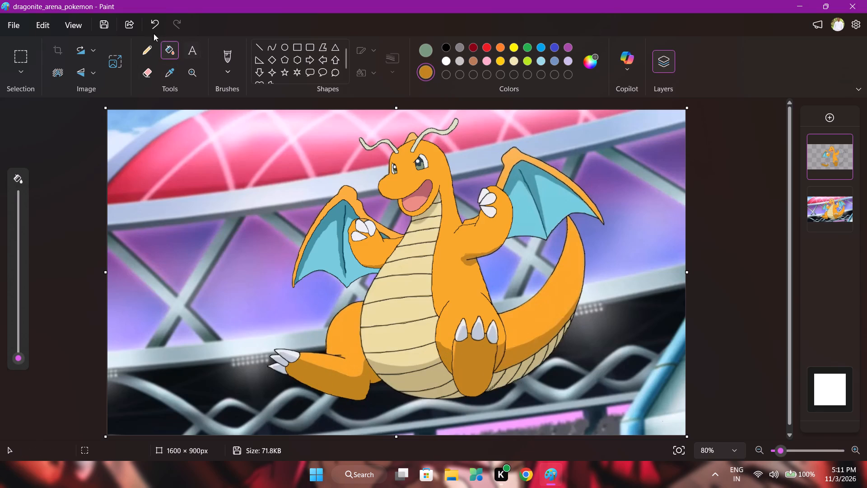
left_click(158, 24)
left_click(163, 71)
double_click(329, 387)
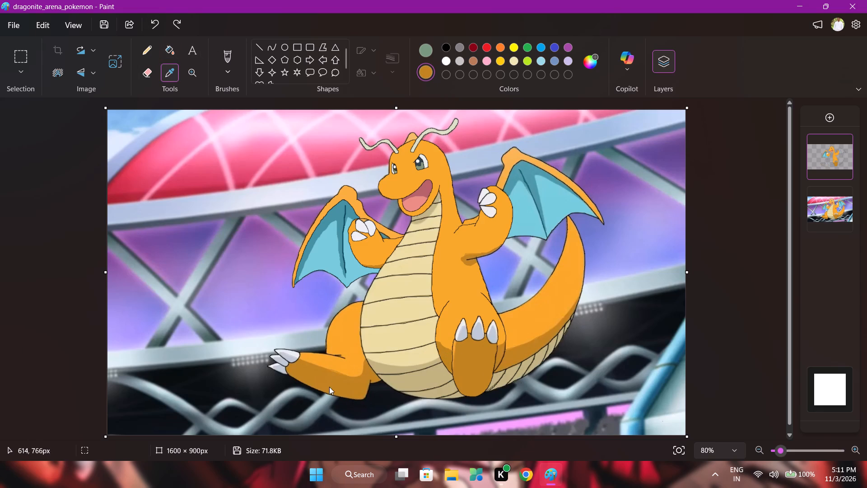
Draw the head's shadow edge across the top neck bands with the pencil in dark beige sampled from the neck shading.
left_click(171, 70)
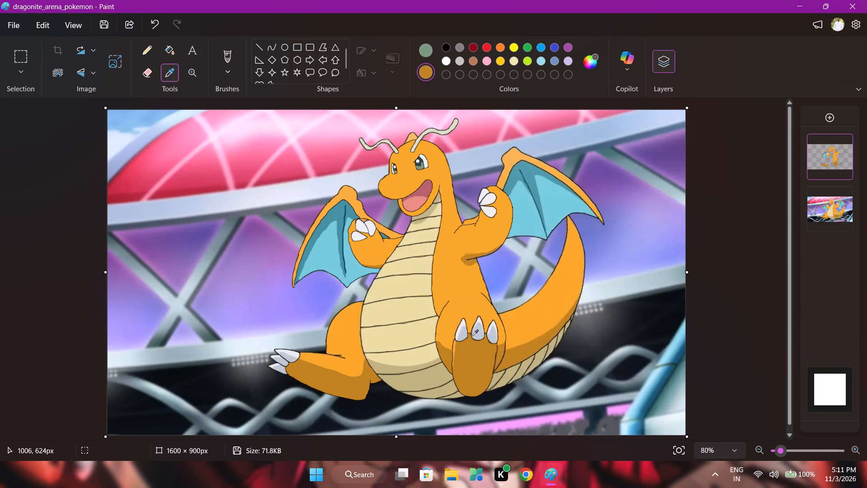
scroll(474, 337, "up", 2)
left_click_drag(777, 447, 796, 448)
scroll(595, 344, "up", 4)
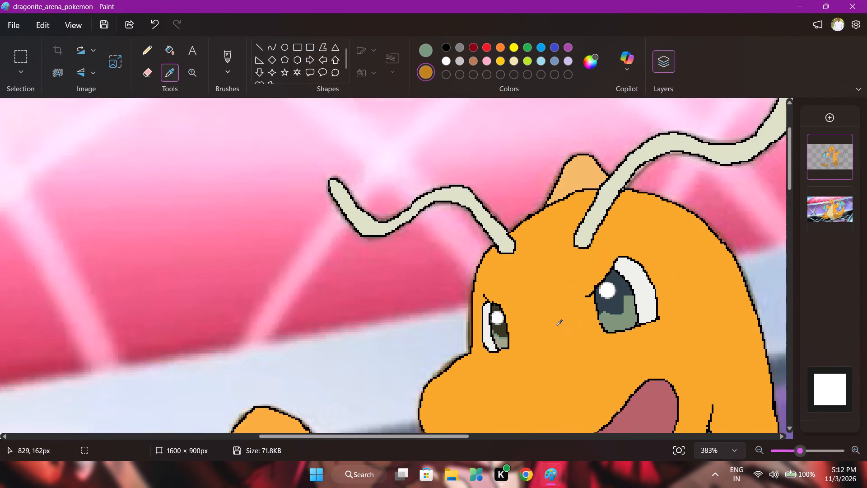
scroll(556, 326, "down", 3)
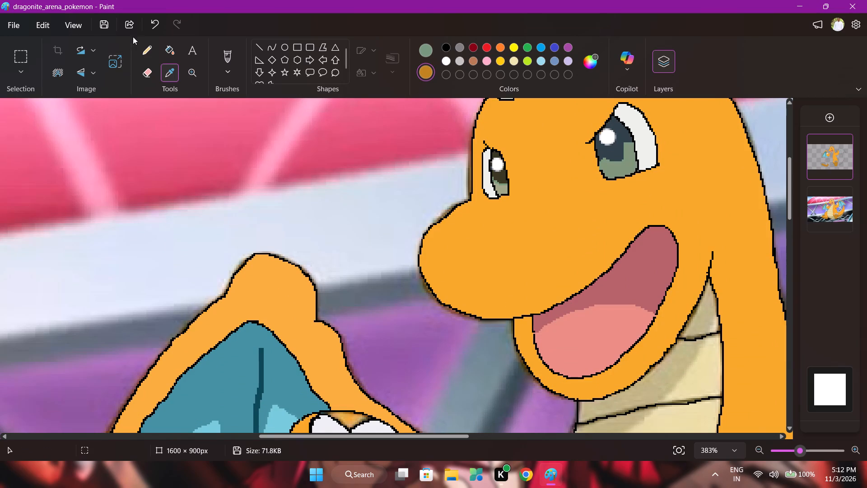
left_click(146, 52)
left_click(168, 75)
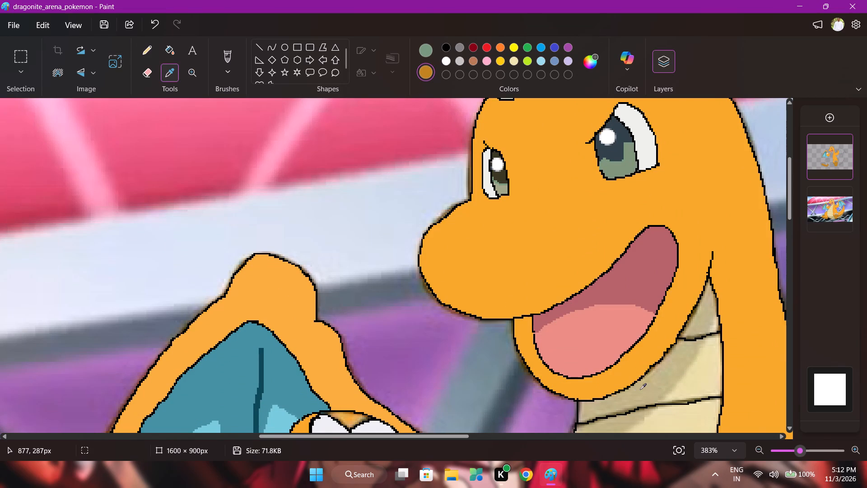
left_click(640, 389)
scroll(640, 389, "down", 1)
left_click_drag(572, 383, 643, 367)
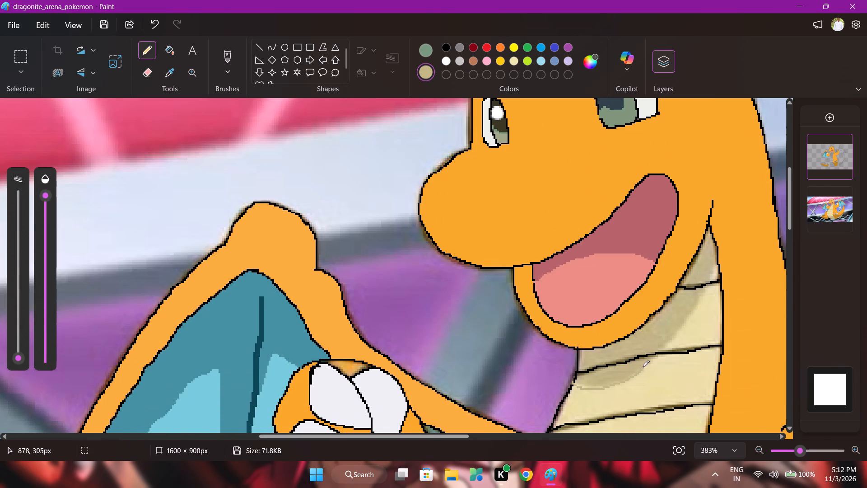
left_click_drag(643, 367, 697, 305)
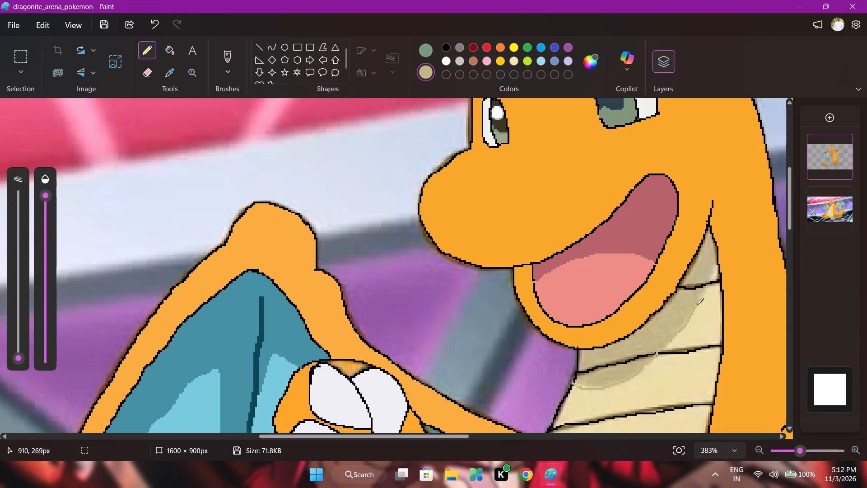
left_click_drag(697, 305, 719, 265)
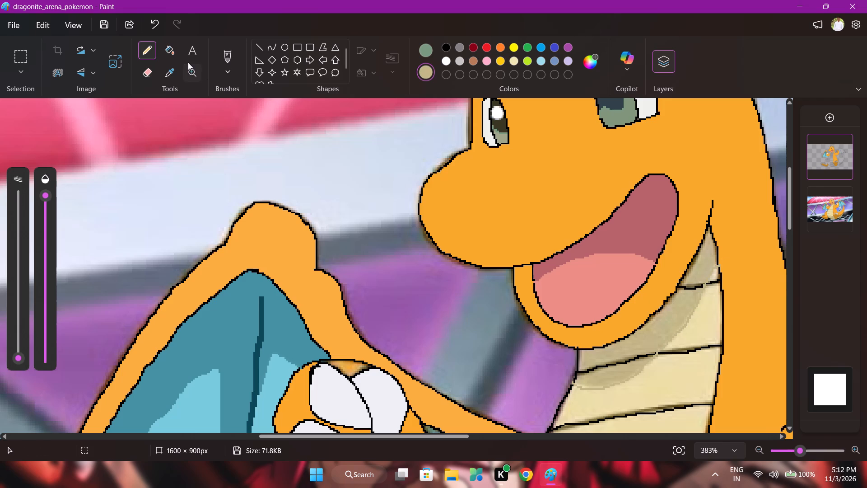
Fill the shaded parts of the neck bands under the jaw with sampled dark beige.
left_click(177, 52)
left_click(173, 62)
left_click(167, 71)
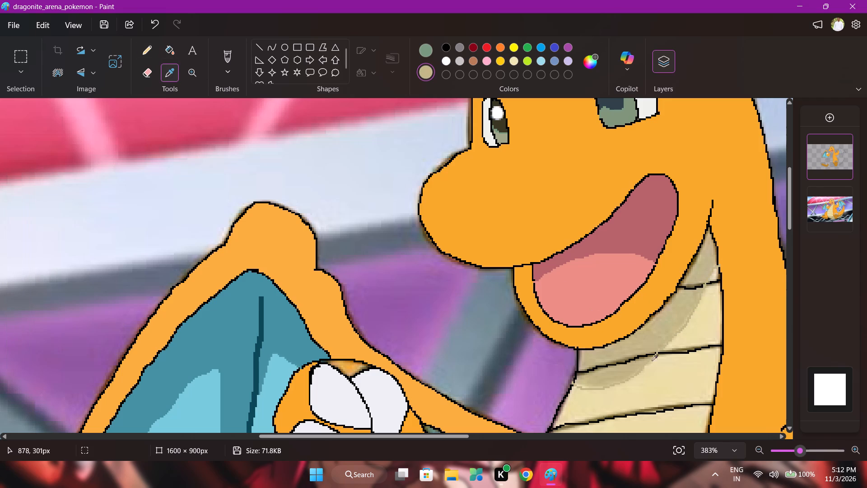
double_click(662, 330)
left_click(621, 367)
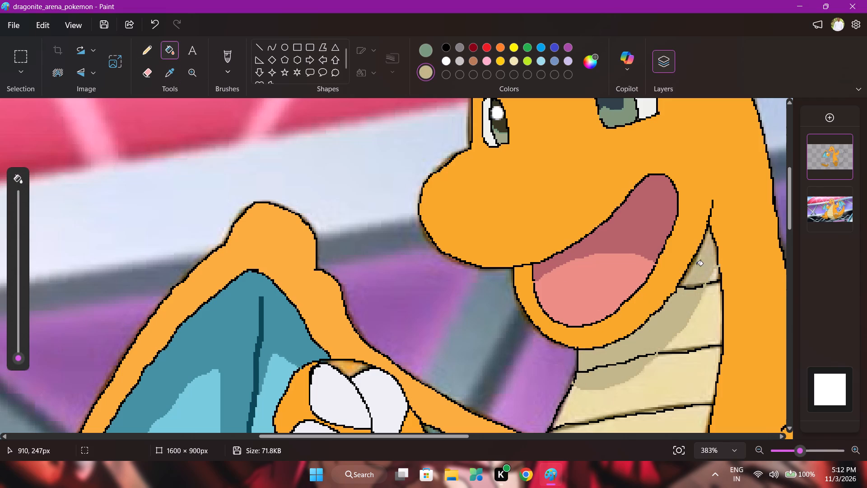
left_click(697, 265)
Fill the unshaded parts of the neck bands and the upper belly bands below them with sampled light beige.
scroll(687, 284, "down", 1)
left_click(172, 70)
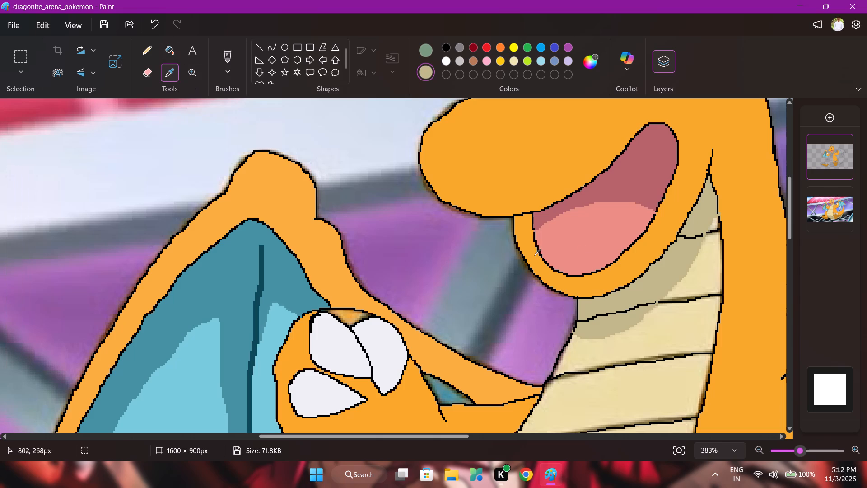
double_click(710, 267)
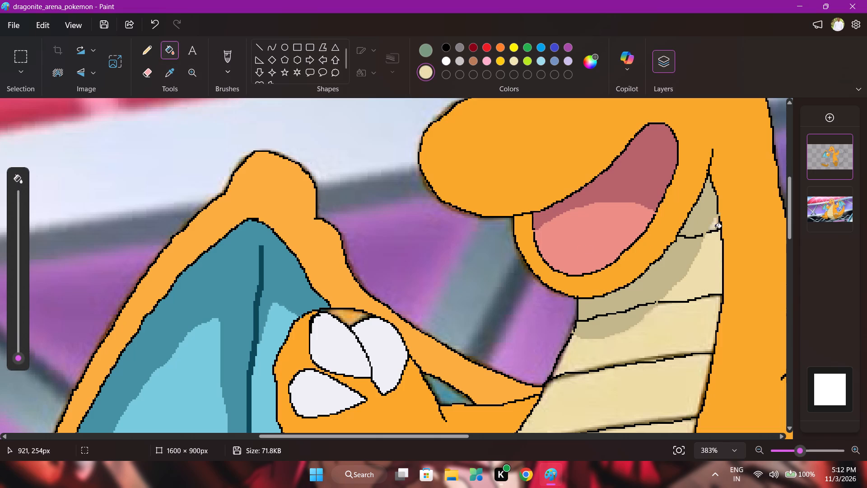
left_click(714, 225)
left_click(671, 337)
scroll(671, 337, "down", 1)
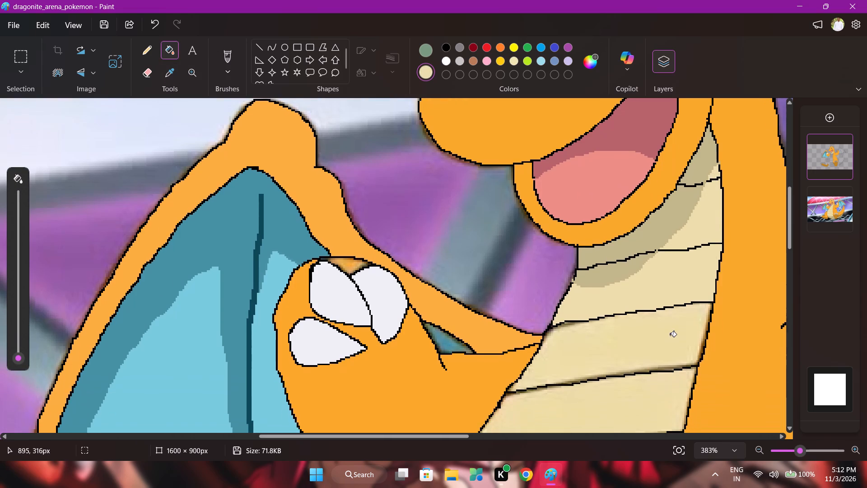
left_click(664, 332)
scroll(664, 332, "down", 2)
left_click(578, 300)
scroll(578, 300, "down", 1)
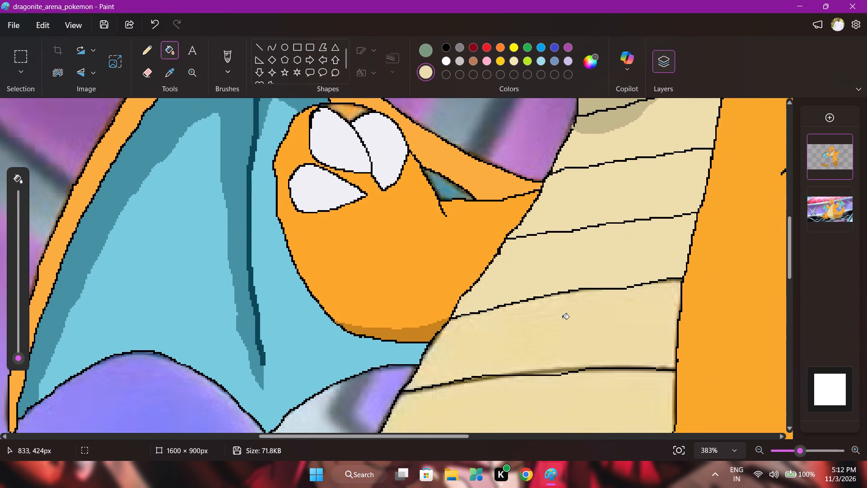
left_click(562, 319)
scroll(562, 319, "down", 3)
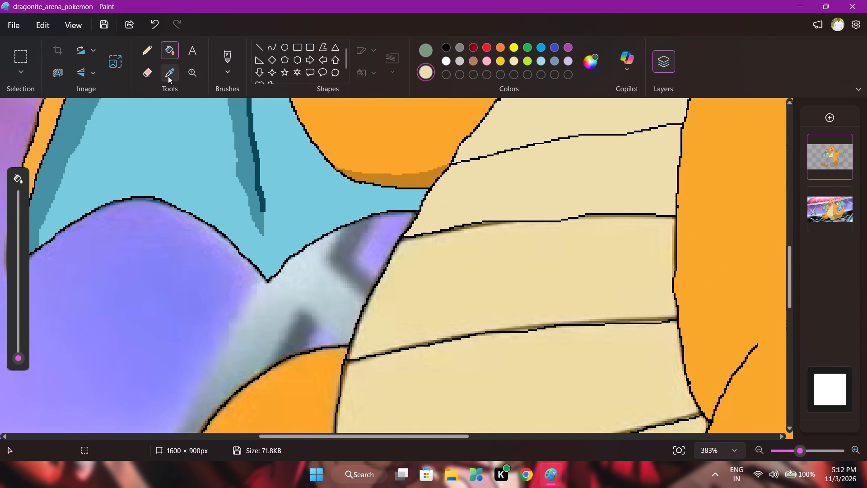
Fill the remaining light belly bands, down to the edge of the lower shadow, with light beige sampled from the belly.
left_click(168, 76)
double_click(488, 296)
scroll(488, 296, "down", 1)
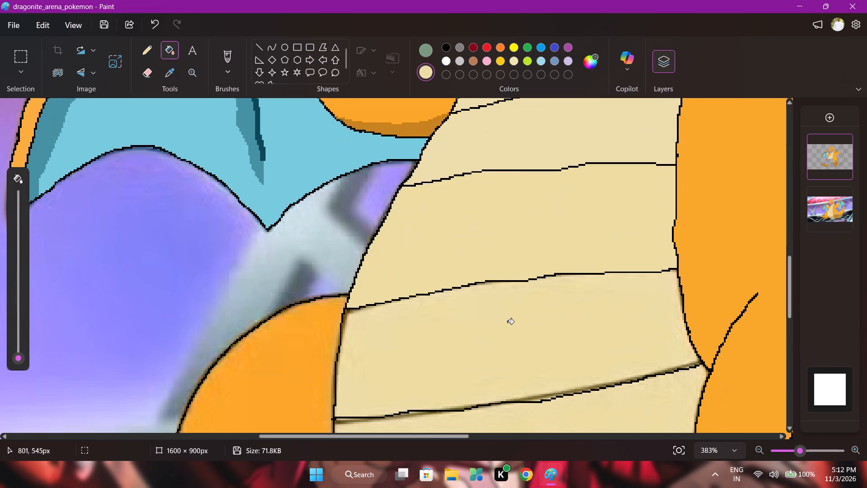
left_click(508, 323)
scroll(508, 323, "down", 3)
left_click(508, 323)
scroll(508, 323, "down", 1)
left_click(521, 352)
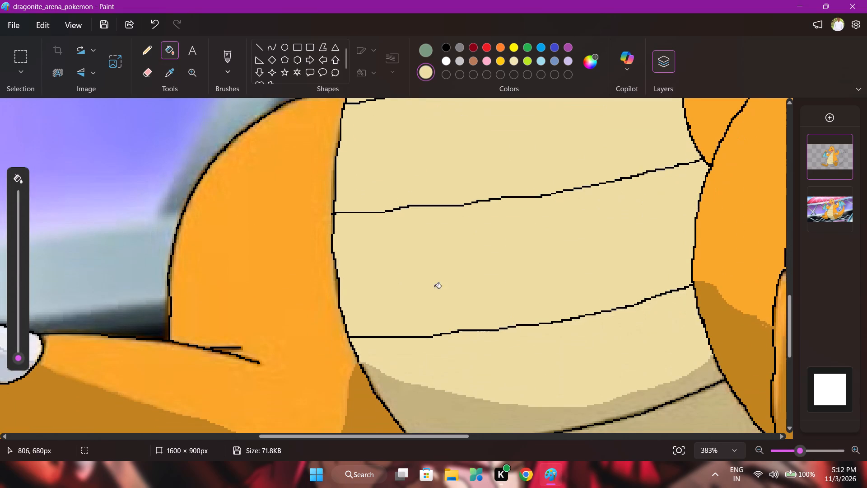
Fill the shaded lower belly bands, including the sliver beside the raised foot, with sampled dark beige, undoing the stray fill.
left_click(172, 76)
scroll(420, 327, "down", 3)
double_click(440, 258)
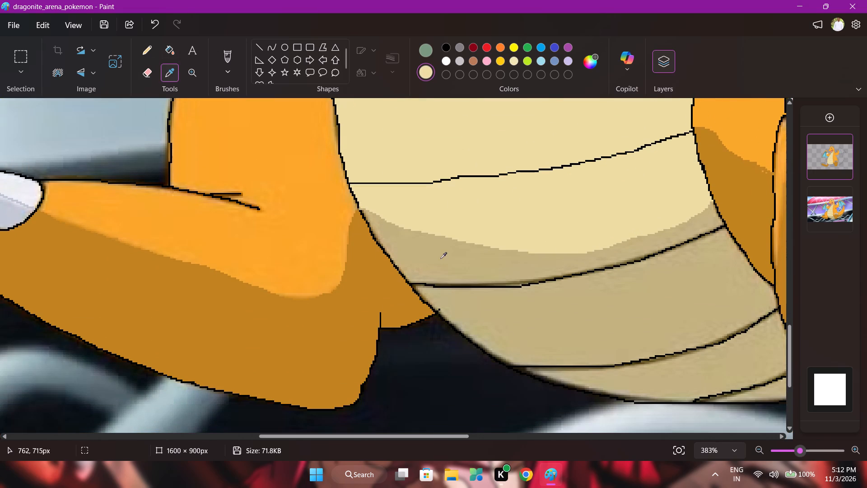
left_click(571, 315)
left_click(730, 362)
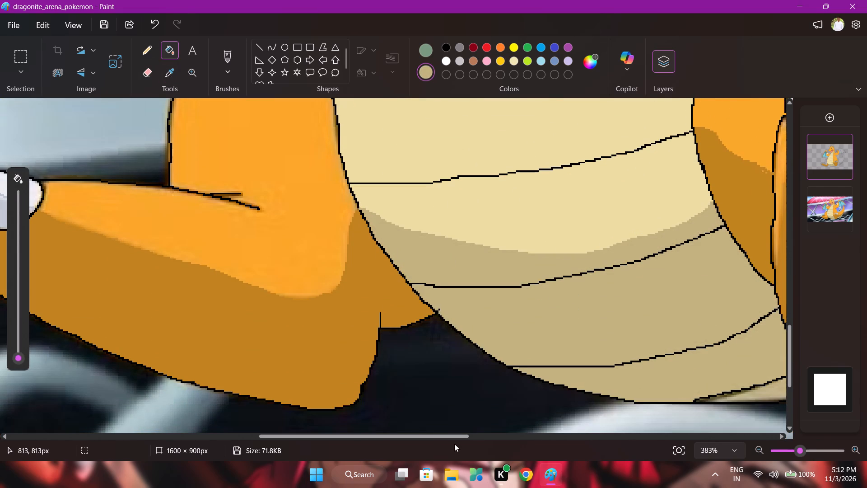
left_click(452, 432)
left_click(147, 19)
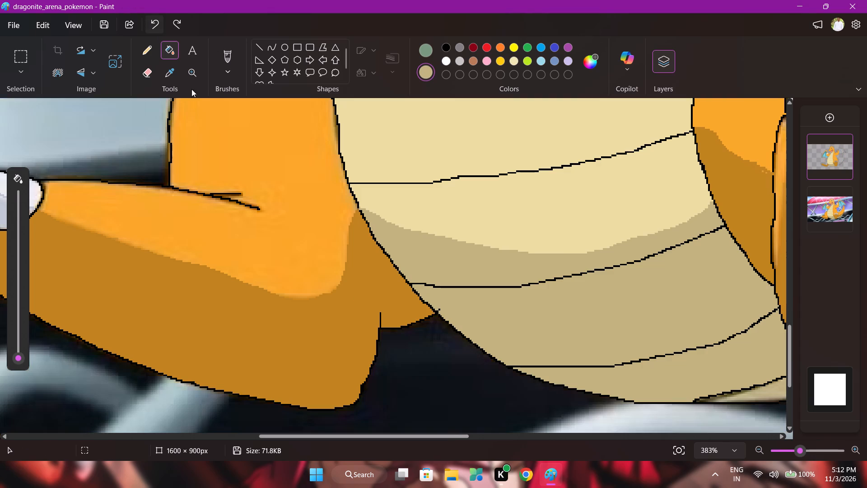
left_click_drag(452, 435, 513, 441)
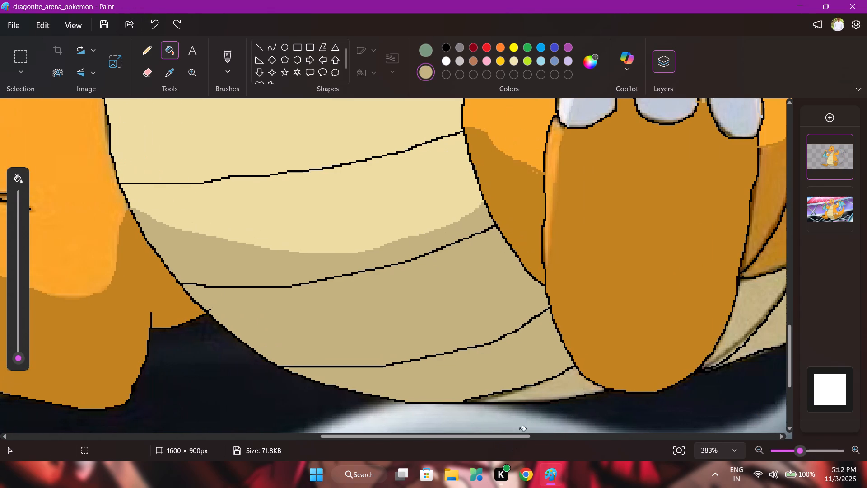
left_click(553, 393)
Fill the segmented bands along the underside of the tail with the sampled dark beige.
left_click_drag(466, 439, 521, 446)
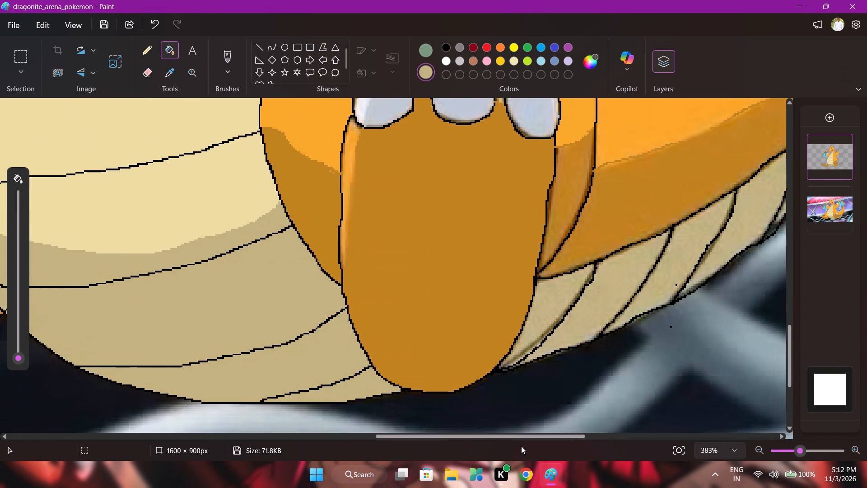
left_click_drag(521, 446, 522, 446)
left_click(536, 292)
left_click(589, 294)
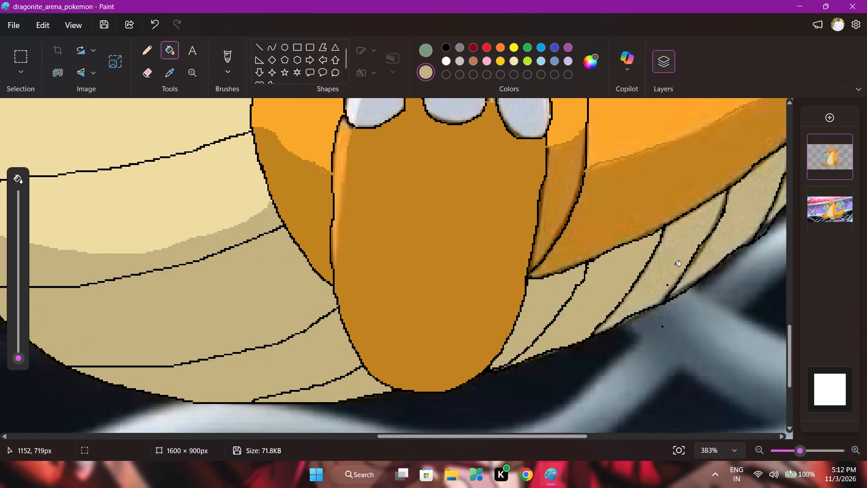
left_click(675, 265)
left_click_drag(521, 434, 540, 434)
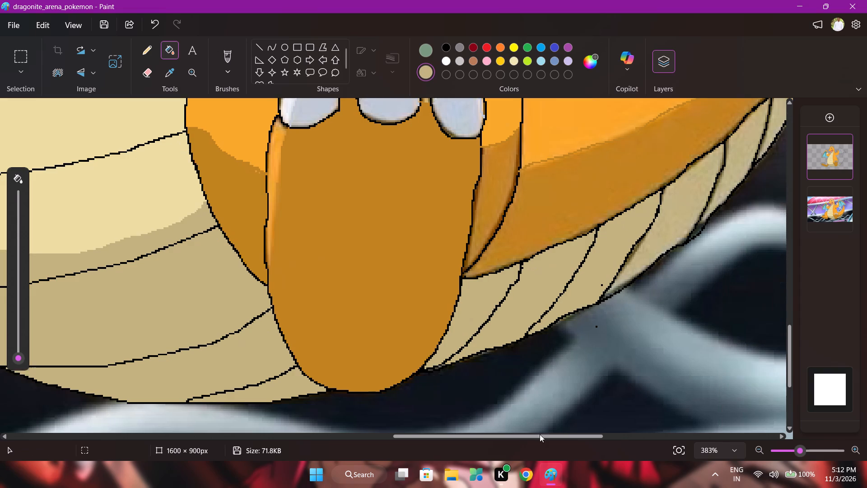
left_click_drag(540, 434, 560, 434)
left_click(575, 230)
left_click(666, 154)
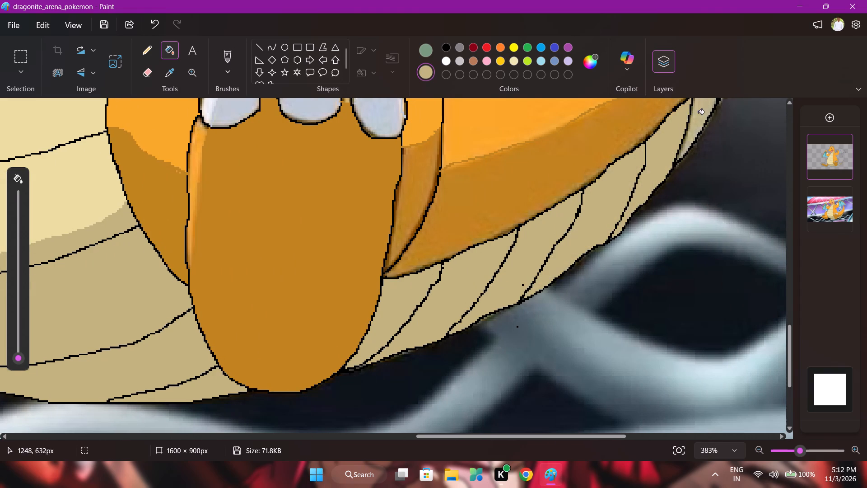
left_click(700, 113)
Fill the raised foot's sole edge strip and the small gap between the claws with sampled light orange.
left_click(168, 69)
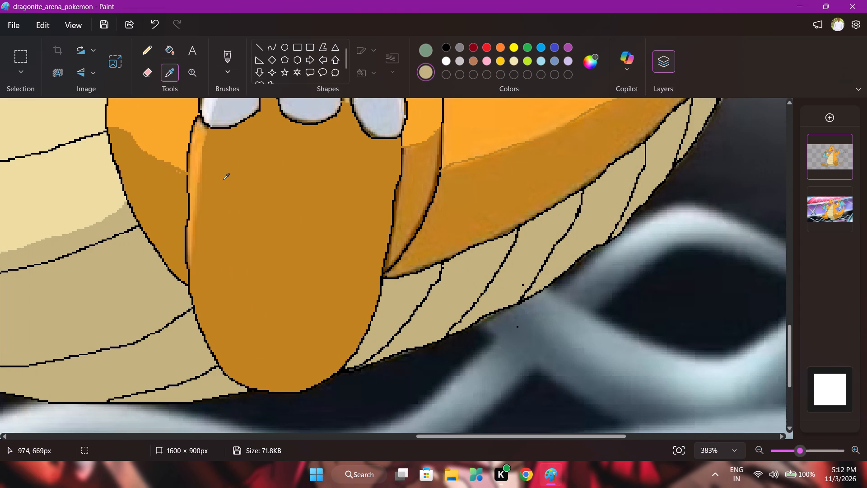
double_click(223, 179)
left_click(170, 72)
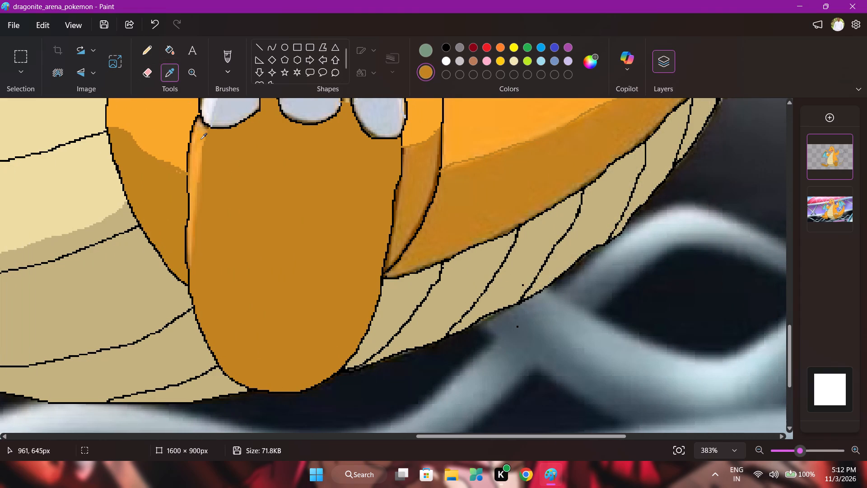
double_click(200, 139)
scroll(205, 213, "up", 2)
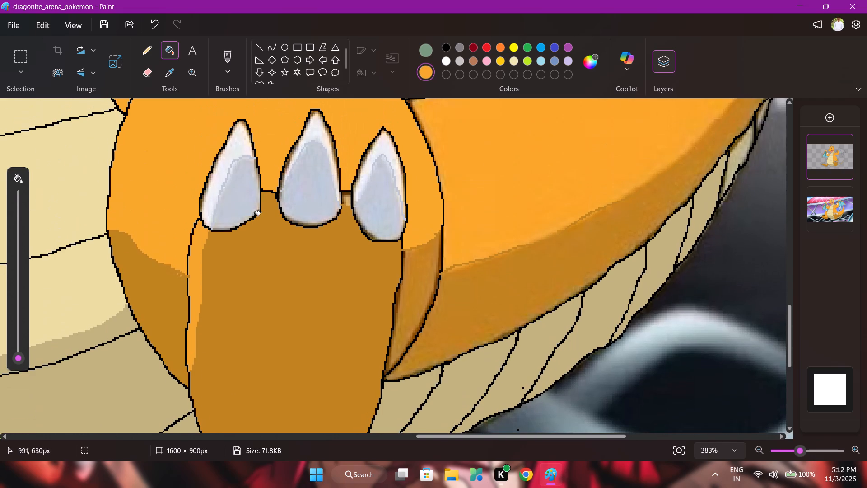
left_click(346, 201)
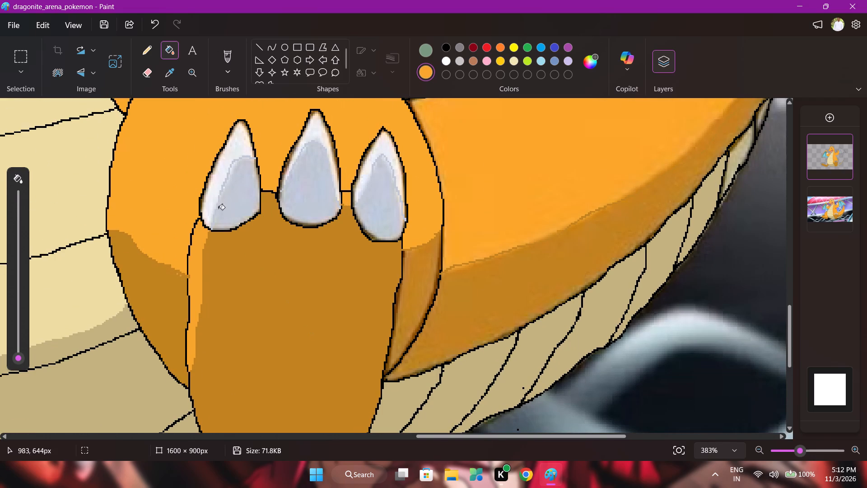
Fill the shaded parts of the raised foot's two outer claws with sampled grey, undoing the overflowing fill of the middle claw.
left_click(165, 73)
double_click(243, 195)
left_click(306, 196)
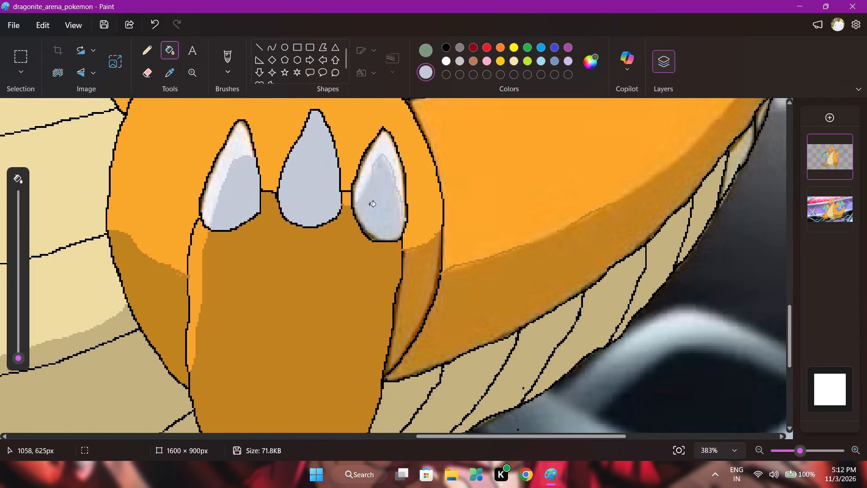
left_click(148, 25)
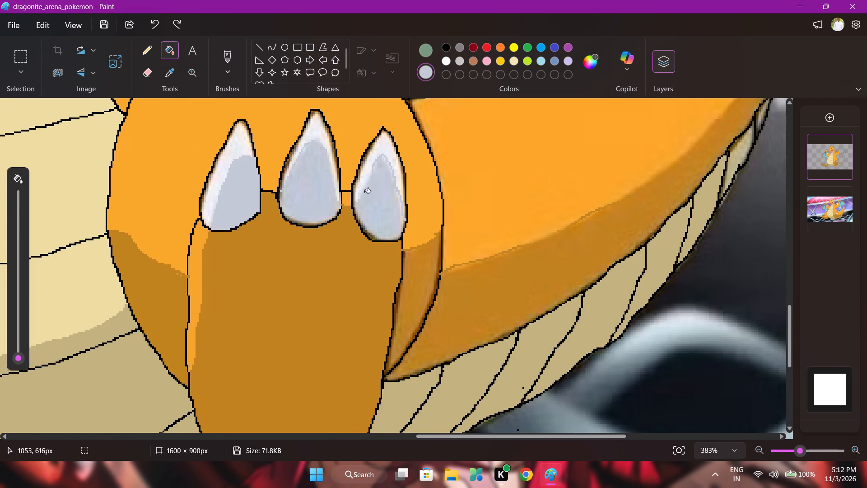
left_click(380, 200)
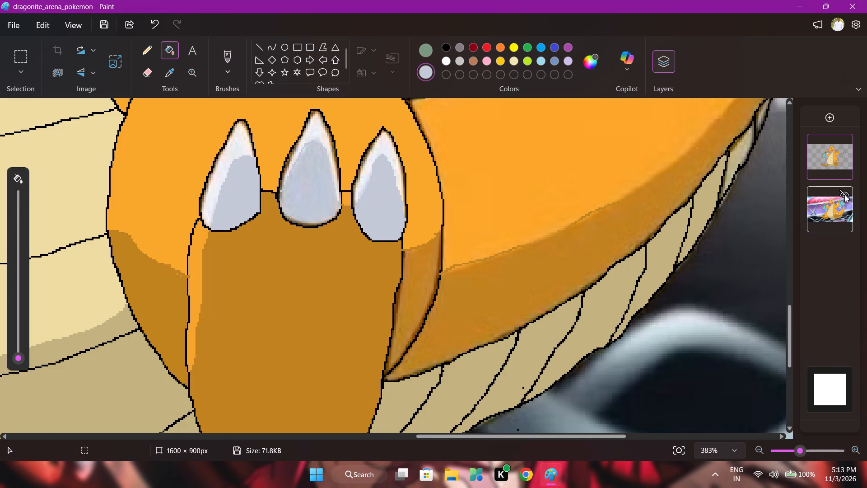
Close the gap in the middle claw's shadow edge with a grey pencil stroke and fill its shaded part with sampled grey.
left_click(845, 194)
left_click(845, 194)
left_click(147, 48)
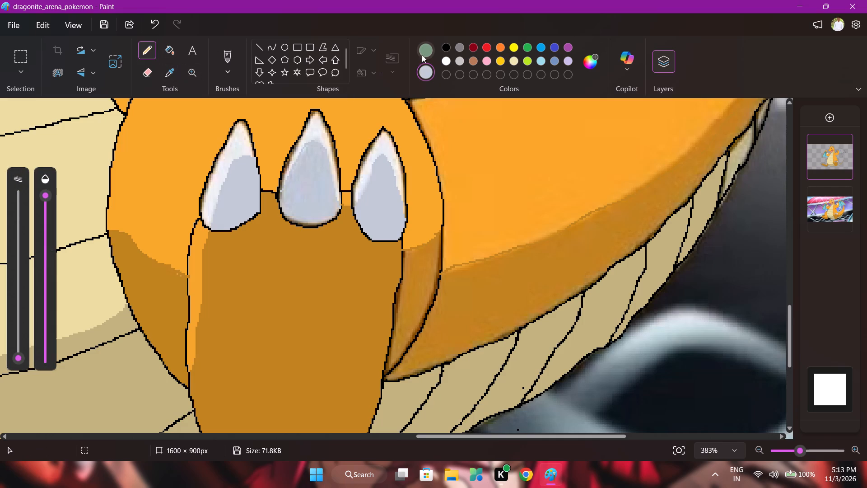
left_click(446, 49)
left_click(172, 71)
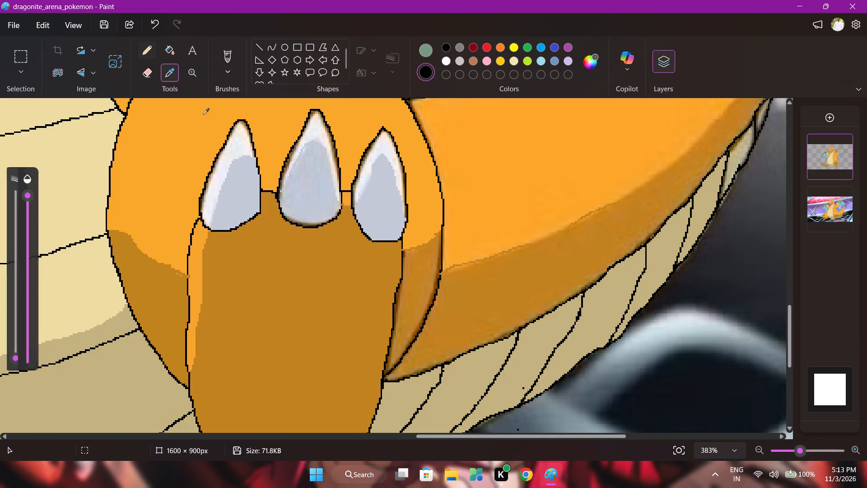
left_click(302, 194)
left_click_drag(284, 184, 284, 187)
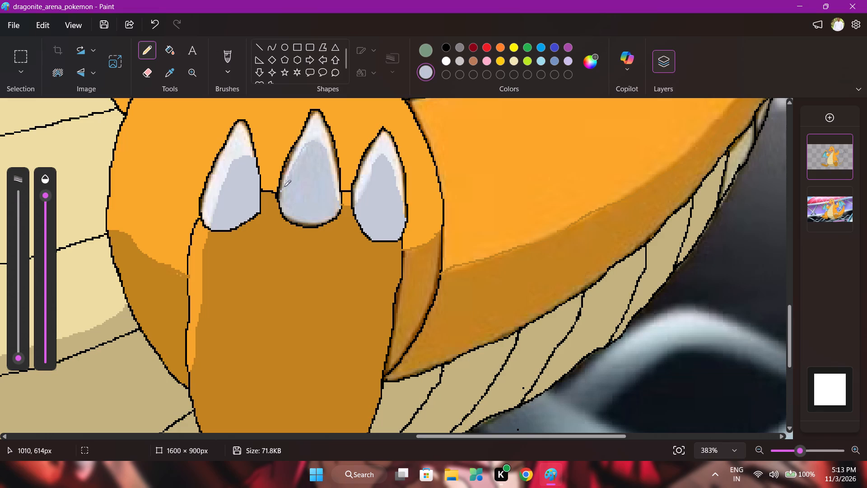
left_click_drag(284, 187, 278, 193)
left_click(177, 48)
left_click(167, 70)
double_click(308, 196)
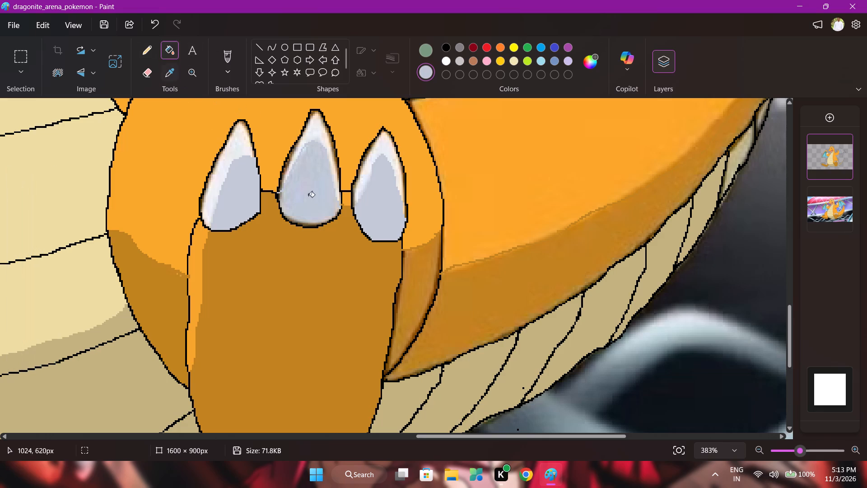
Fill the unshaded parts of the raised foot's three claws with sampled off-white, undoing the first fill in a darker tone.
left_click(166, 75)
left_click(308, 125)
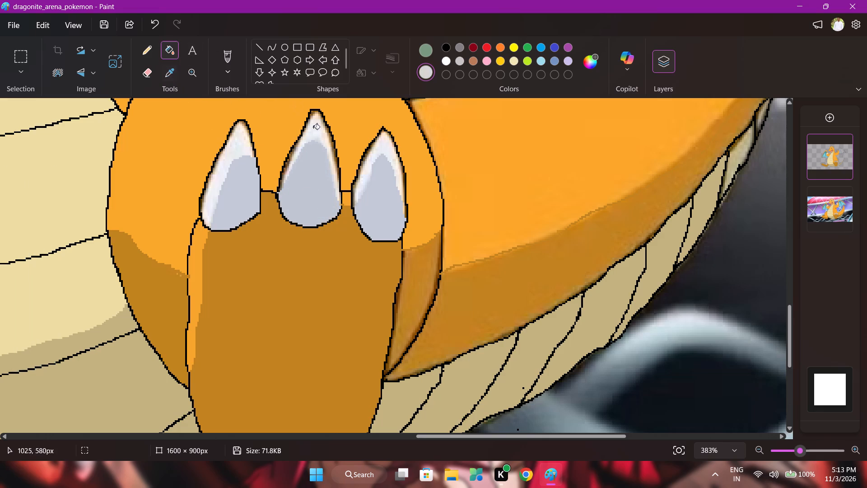
left_click(316, 130)
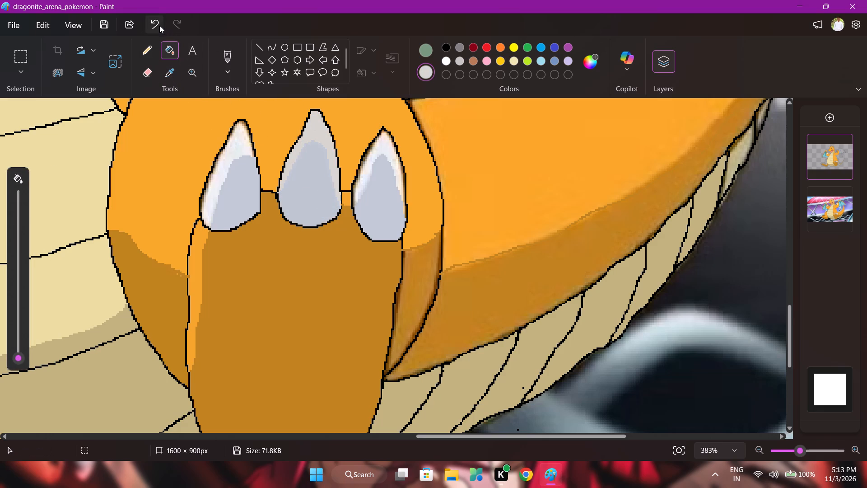
left_click(159, 25)
left_click(171, 71)
double_click(319, 129)
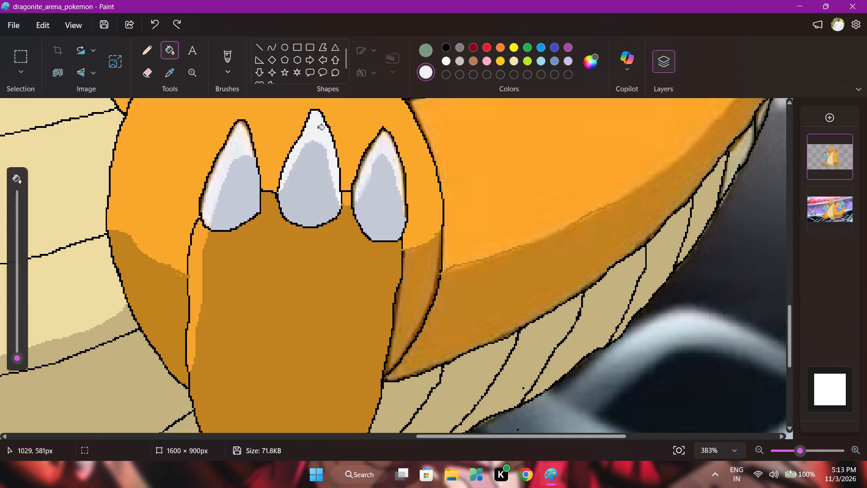
left_click(242, 147)
left_click(378, 145)
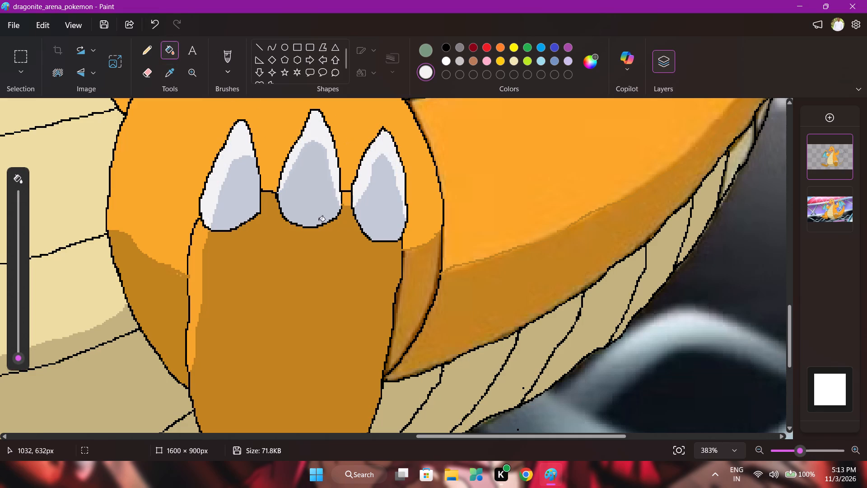
Fill the tail's shadow and the shaded side of the raised foot with dark orange sampled from the tail.
scroll(319, 221, "down", 1)
scroll(462, 284, "up", 3)
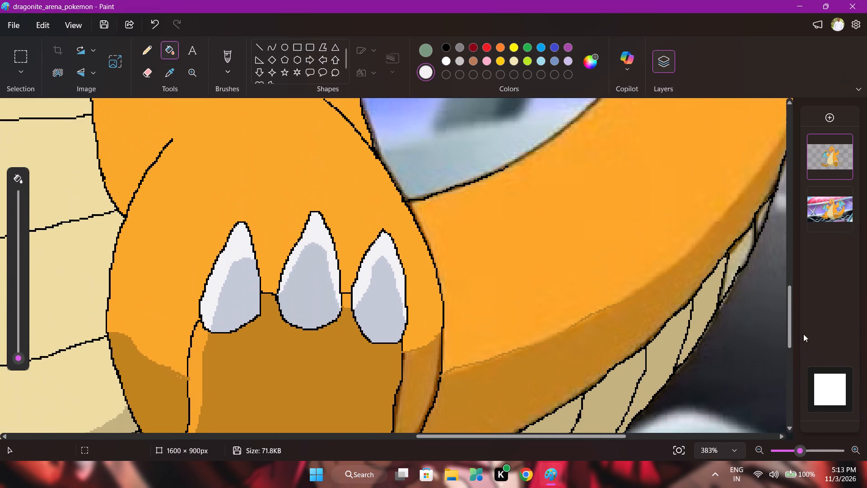
left_click_drag(591, 435, 614, 433)
left_click(169, 70)
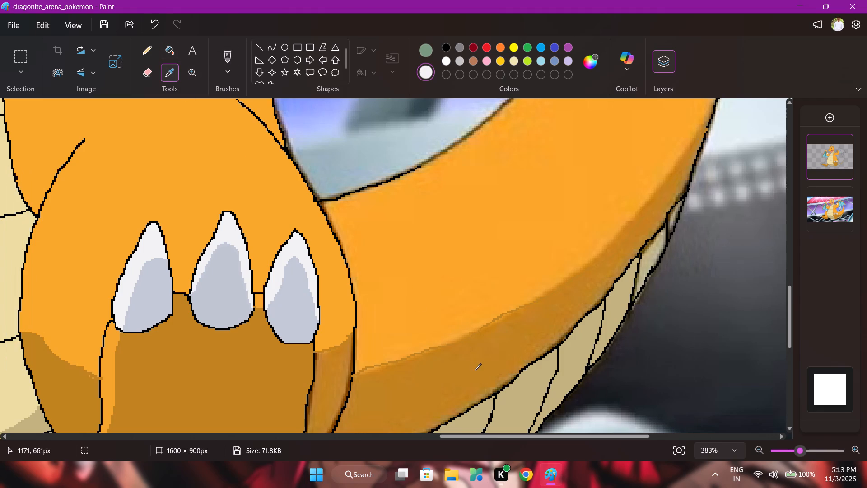
double_click(475, 370)
left_click(337, 375)
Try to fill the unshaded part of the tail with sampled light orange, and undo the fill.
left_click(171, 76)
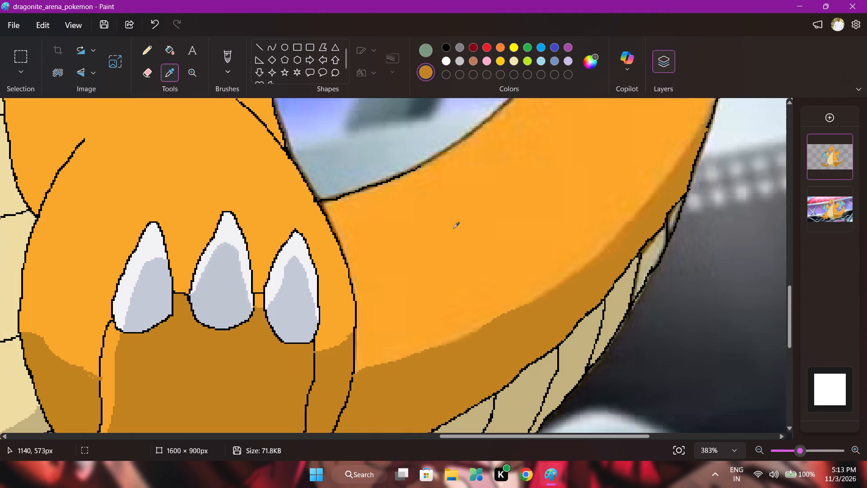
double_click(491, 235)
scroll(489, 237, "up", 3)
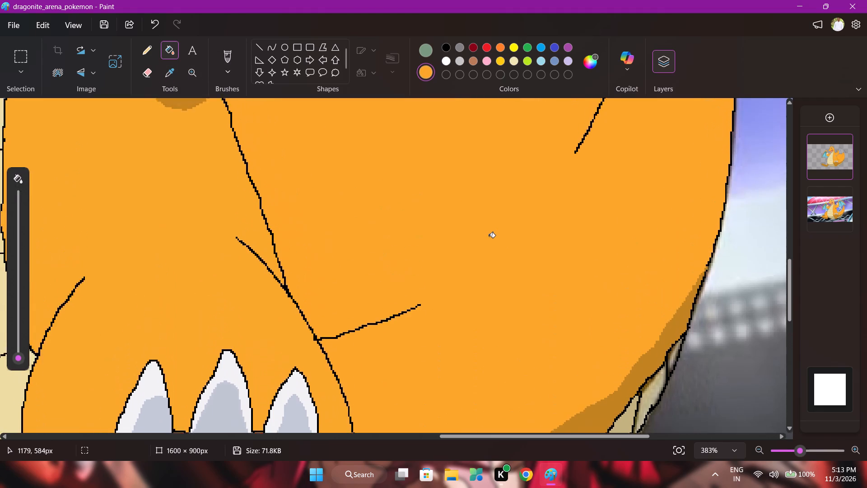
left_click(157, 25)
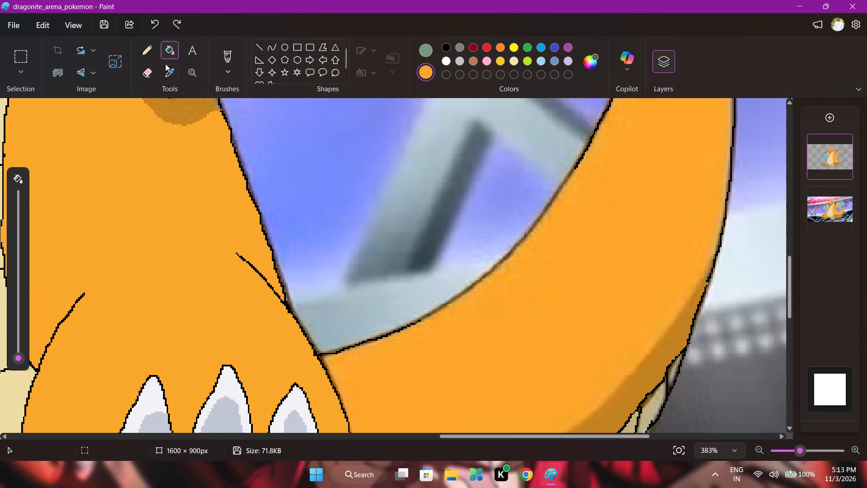
Draw the missing stretch of the tail's inner outline with the black pencil, joining the existing line ends.
left_click(149, 53)
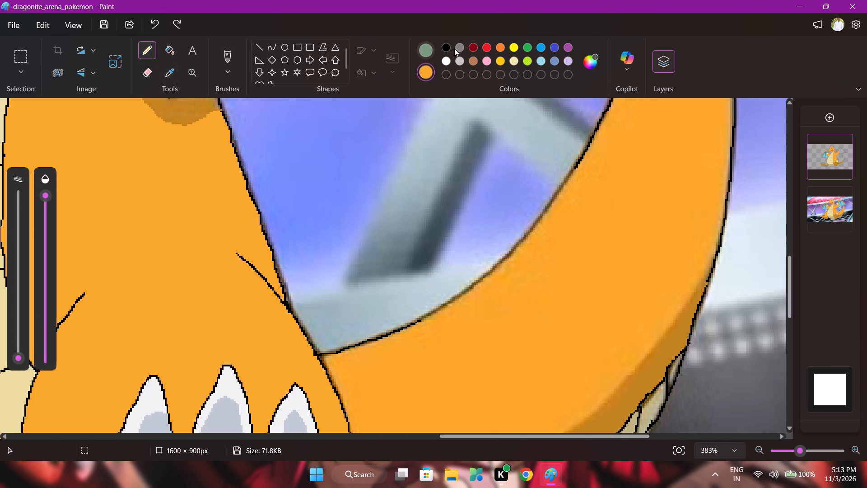
left_click(449, 48)
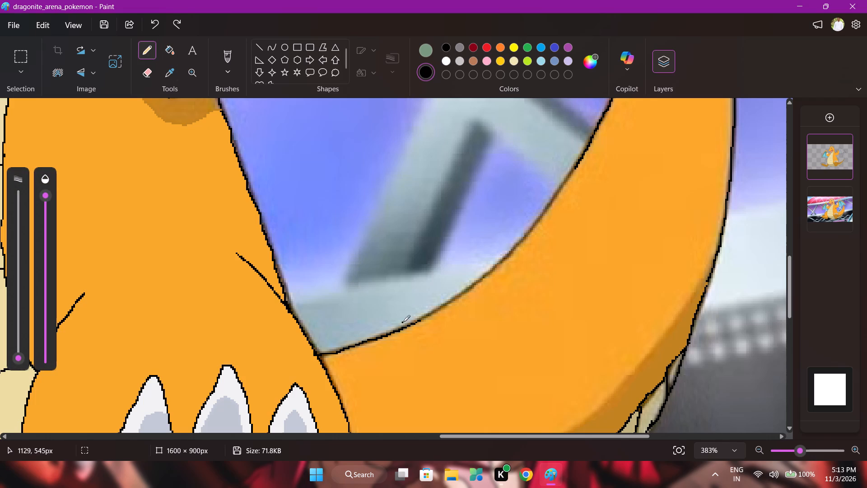
left_click_drag(413, 324, 424, 318)
left_click_drag(424, 318, 487, 278)
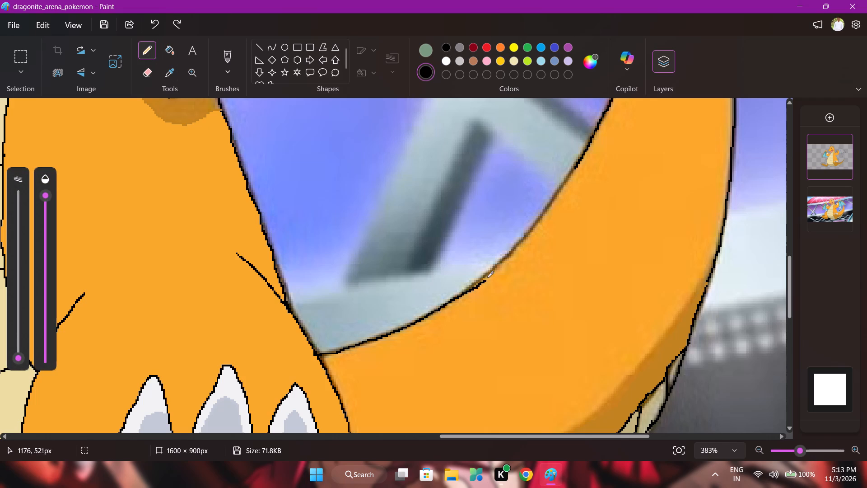
left_click_drag(487, 278, 554, 200)
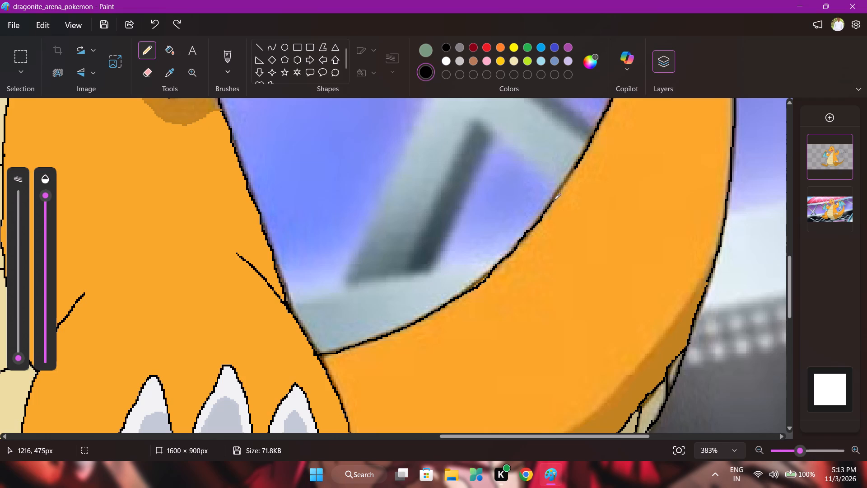
left_click_drag(554, 200, 575, 165)
Fill the unshaded part of the tail with light orange sampled from it.
left_click(170, 51)
left_click(168, 74)
double_click(588, 287)
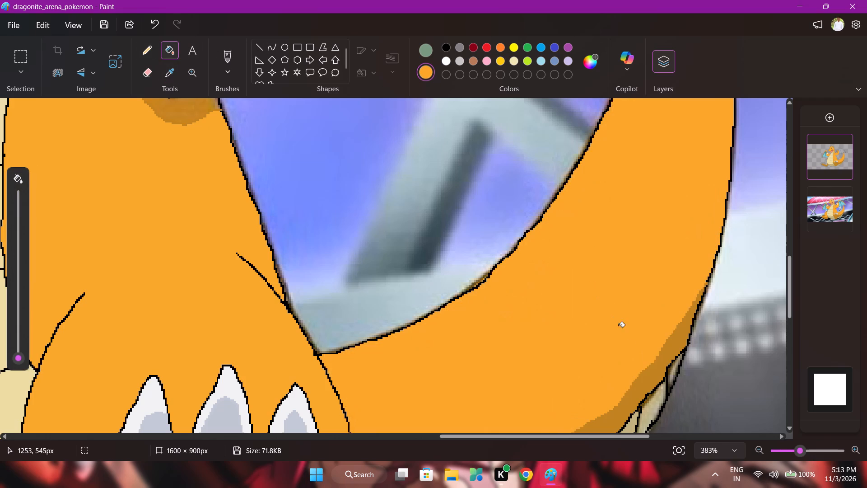
scroll(627, 342, "down", 2)
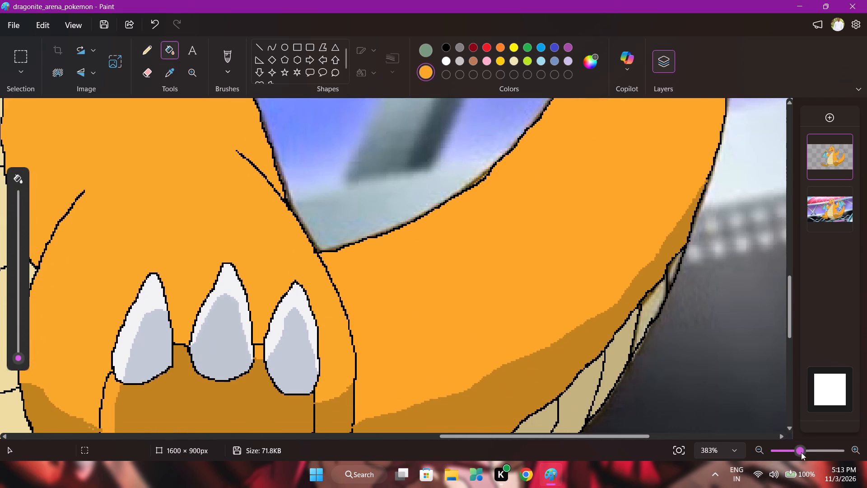
left_click_drag(801, 452, 784, 455)
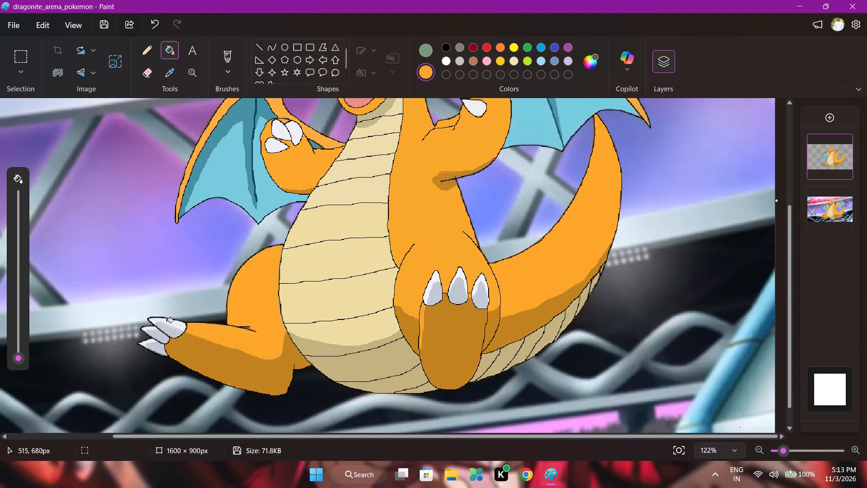
Fill the outstretched foot's three claws with sampled pale grey on their shaded parts and off-white on their lit parts.
left_click(166, 67)
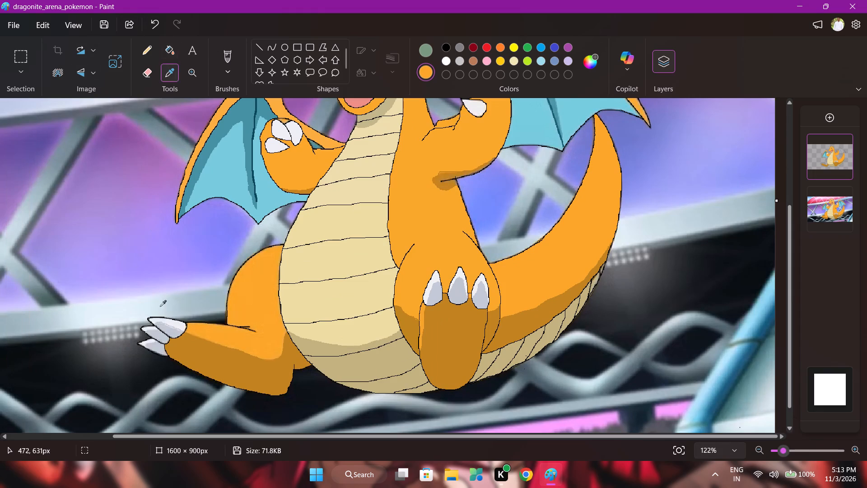
double_click(170, 329)
left_click(159, 338)
left_click(156, 347)
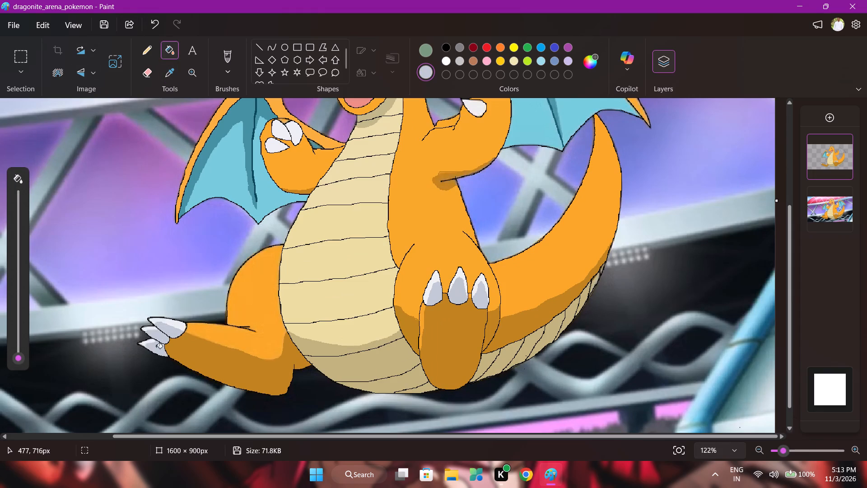
left_click(171, 67)
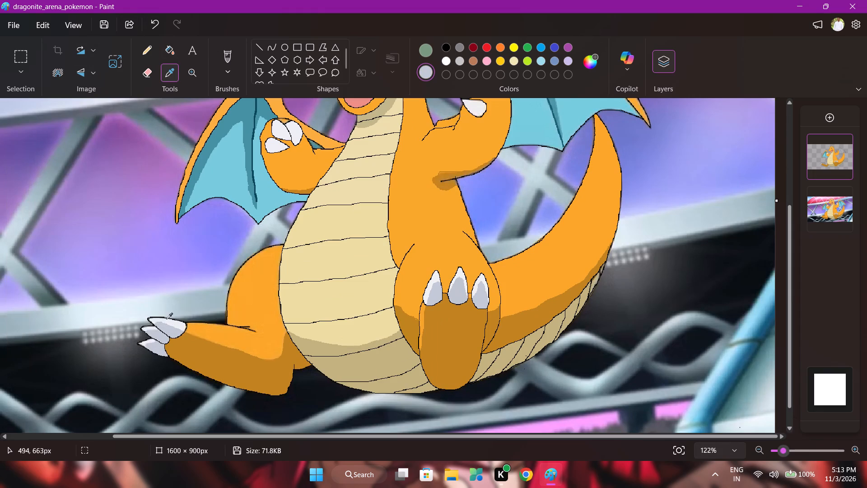
double_click(174, 322)
left_click(149, 329)
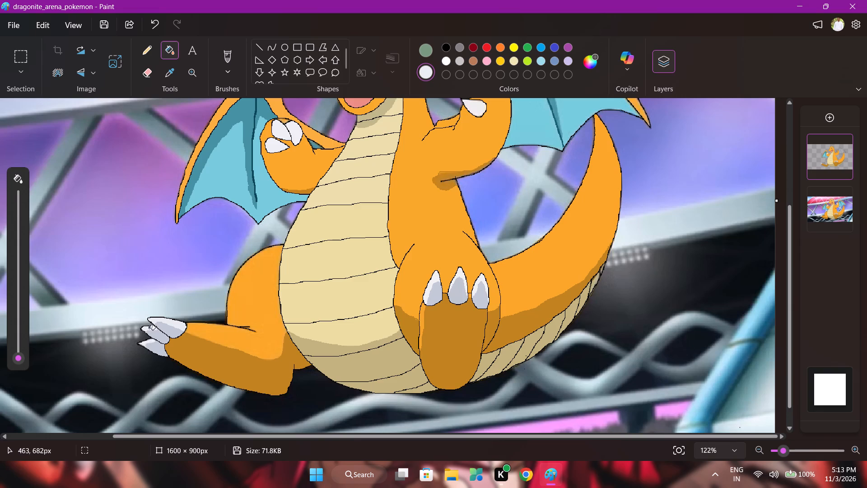
left_click(145, 342)
Compare the coloured layer with the reference by hiding and showing the reference layer, looking for regions still unfilled.
scroll(373, 284, "up", 2)
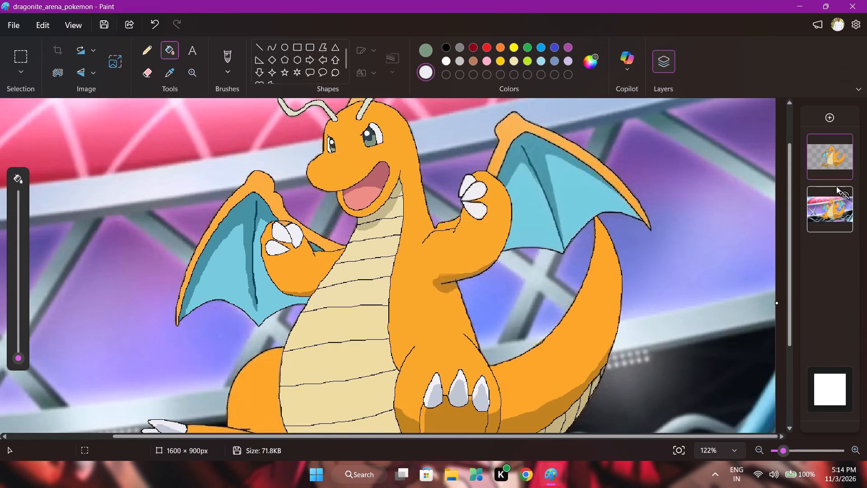
left_click(844, 196)
double_click(844, 196)
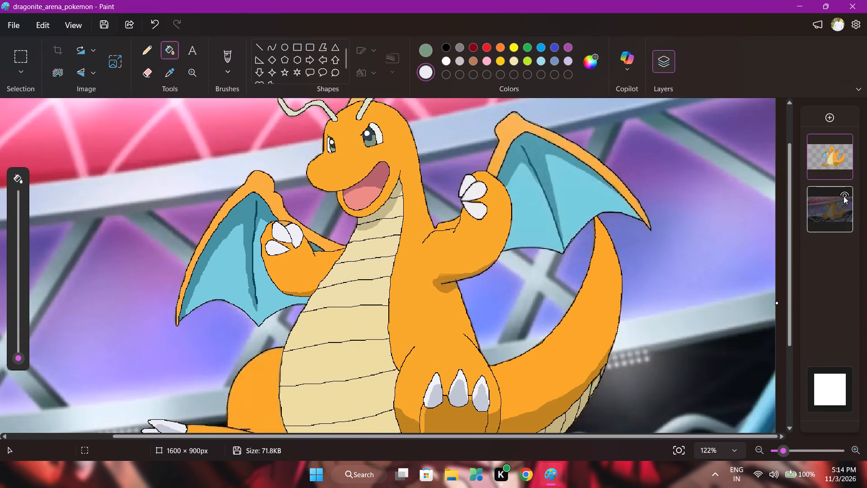
double_click(844, 196)
left_click(844, 196)
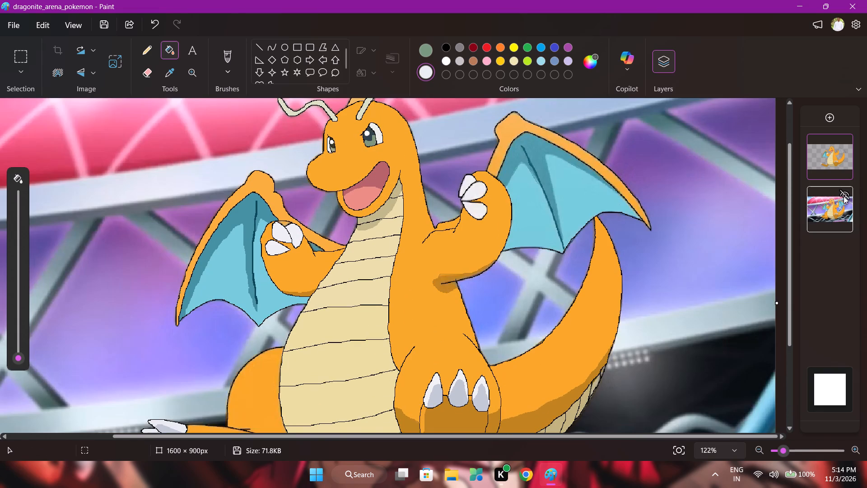
left_click(844, 196)
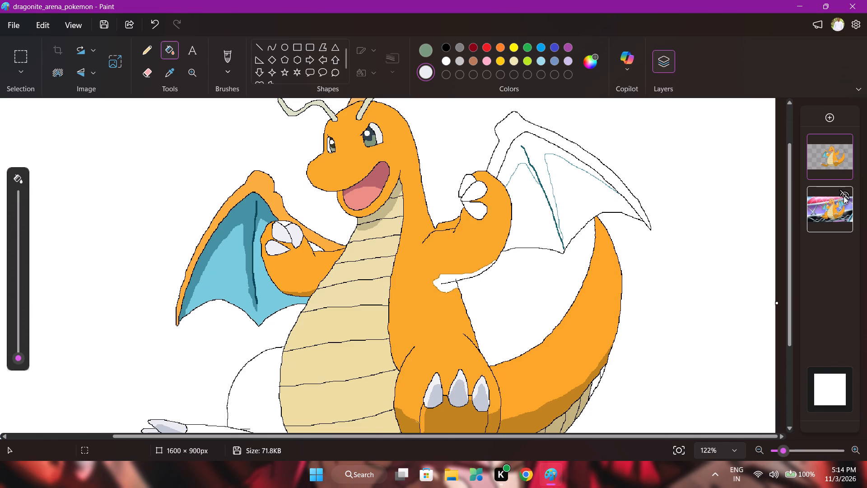
left_click(844, 196)
scroll(604, 305, "down", 1)
left_click(843, 193)
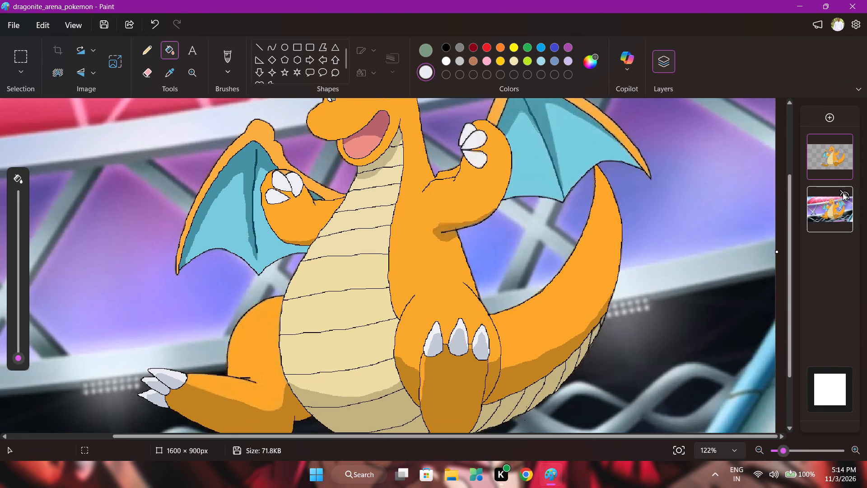
left_click(843, 193)
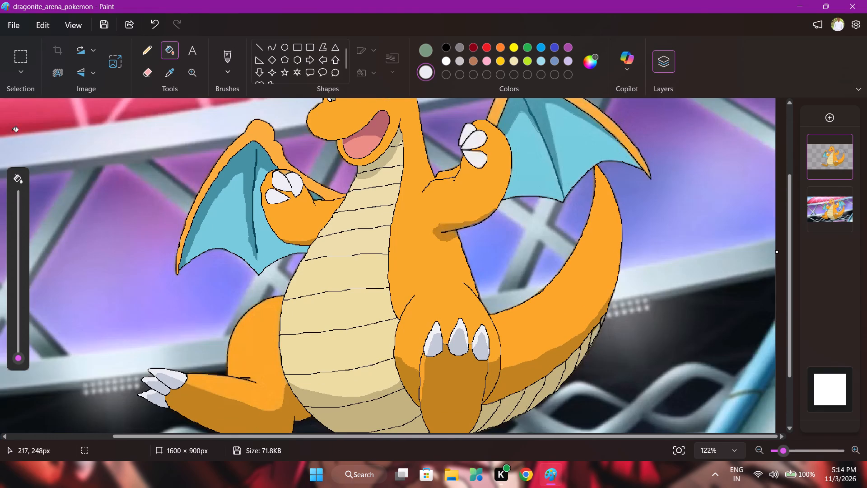
Fill the unshaded part of the outstretched leg with light orange sampled from it.
left_click(170, 75)
double_click(248, 345)
Fill the small wing patch between the raised arm and the wing's lower edge with sampled dark teal.
scroll(270, 328, "up", 1)
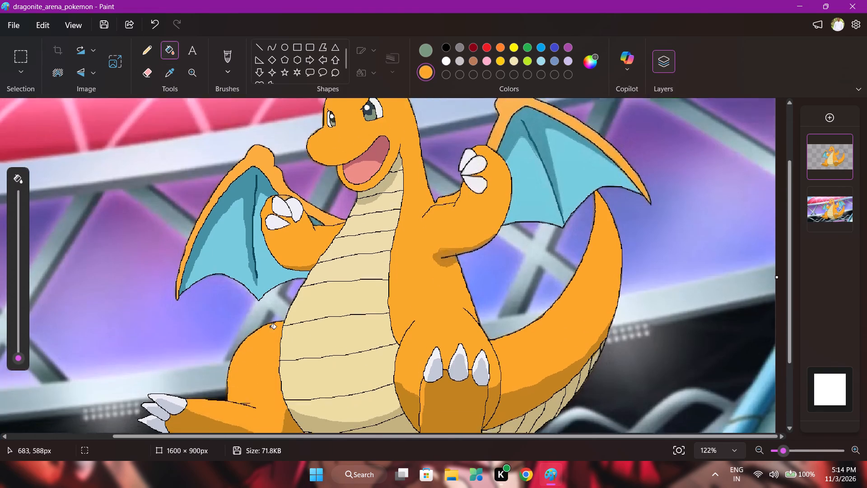
left_click(171, 69)
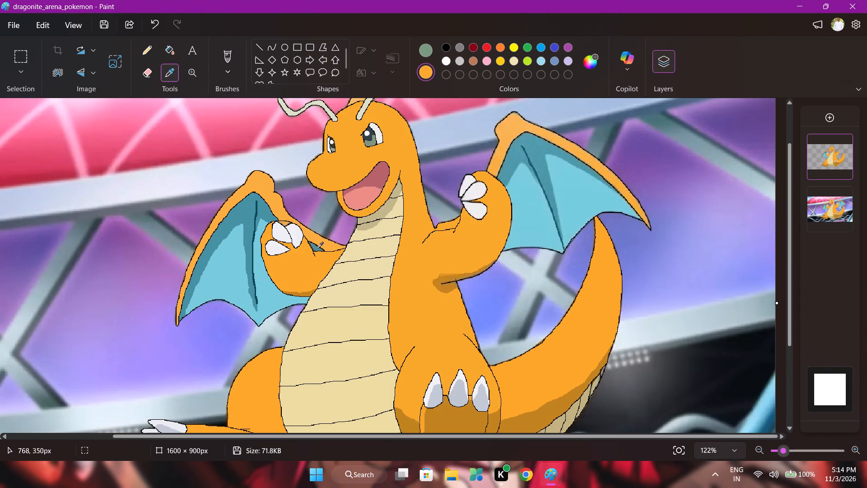
double_click(317, 248)
Fill the wing on the tail's side with sampled light blue membranes, dark teal shadows and a light orange frame.
left_click(172, 66)
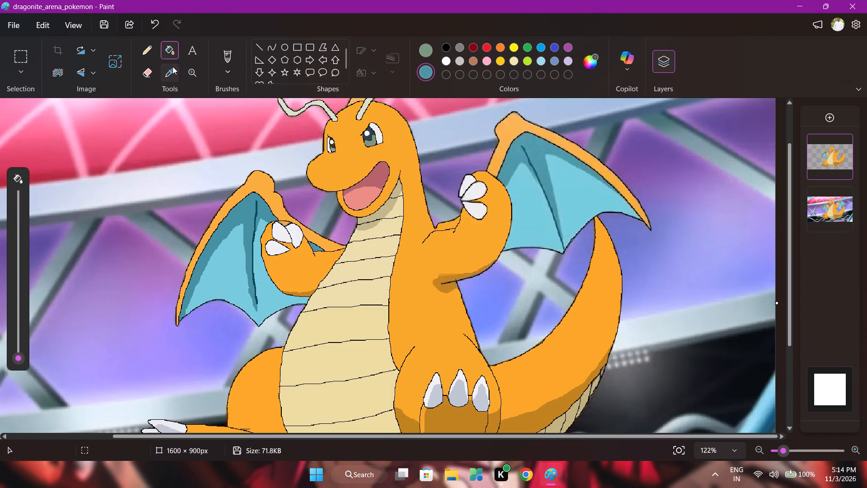
double_click(527, 204)
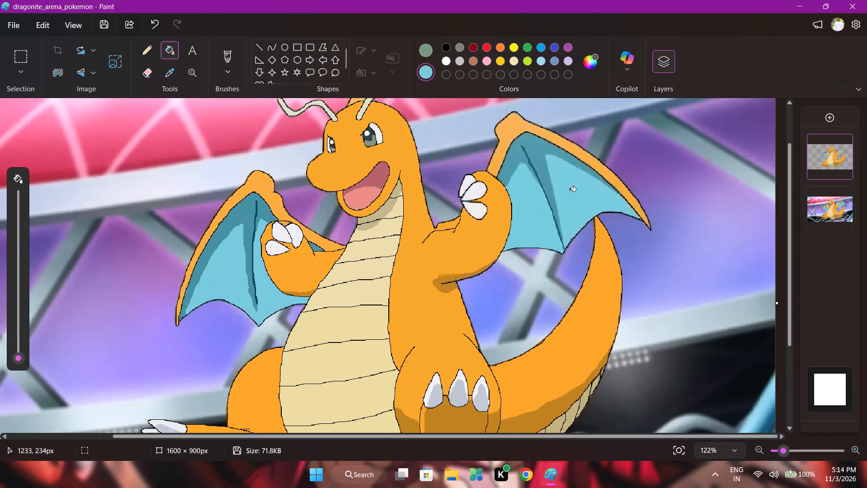
left_click(570, 192)
left_click(169, 75)
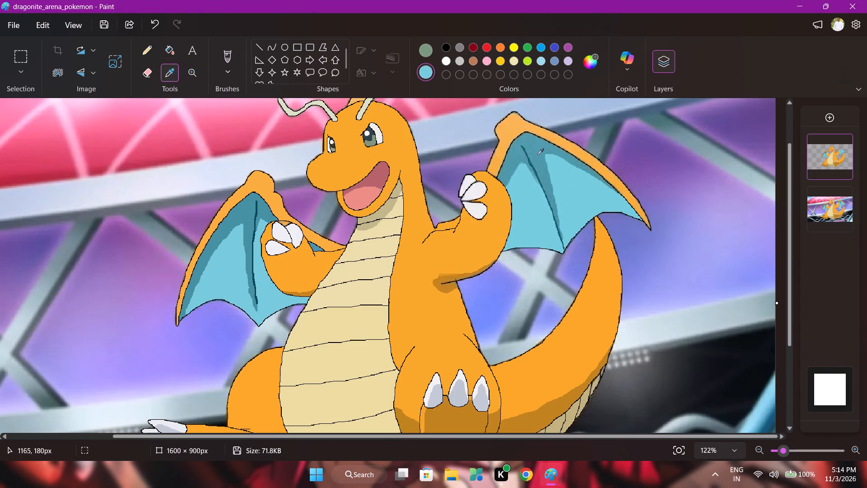
double_click(538, 150)
left_click(174, 74)
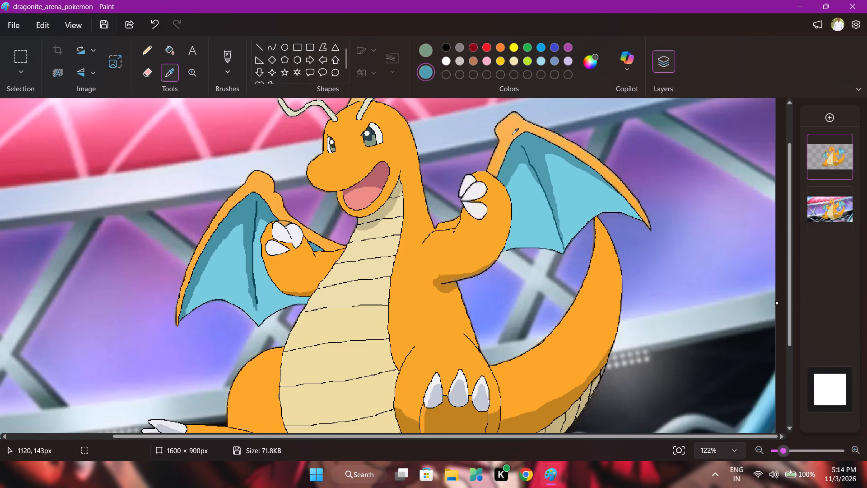
double_click(514, 132)
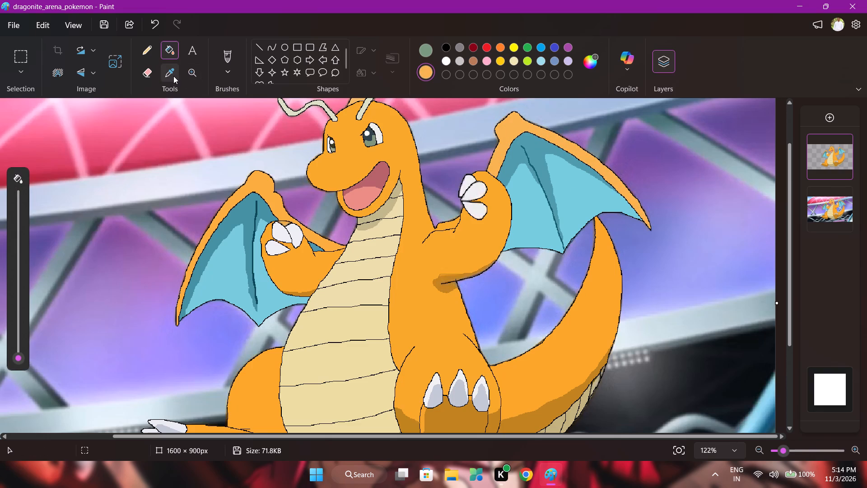
Fill the shadow under the arm on the tail's side with dark orange sampled from it.
left_click(172, 75)
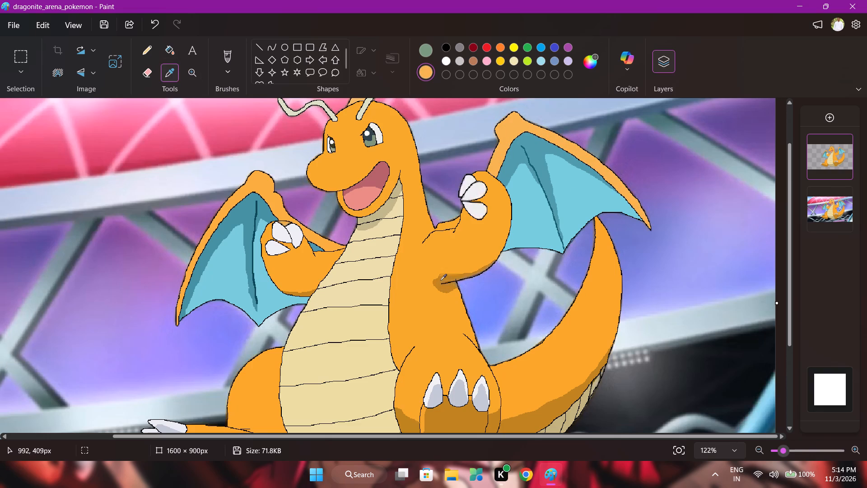
double_click(444, 279)
Check the drawing without the reference layer, and fill the three claws of the tail-side hand with sampled off-white.
scroll(444, 279, "down", 1)
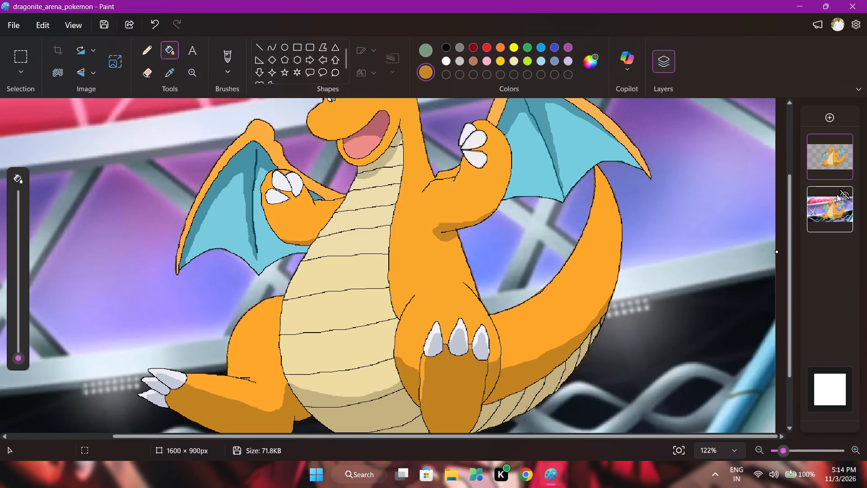
left_click(843, 191)
scroll(611, 283, "up", 1)
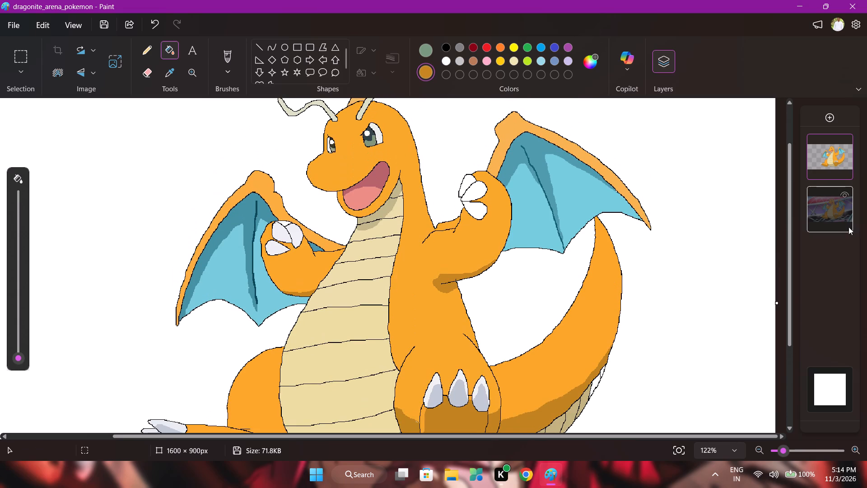
left_click(844, 193)
left_click(165, 72)
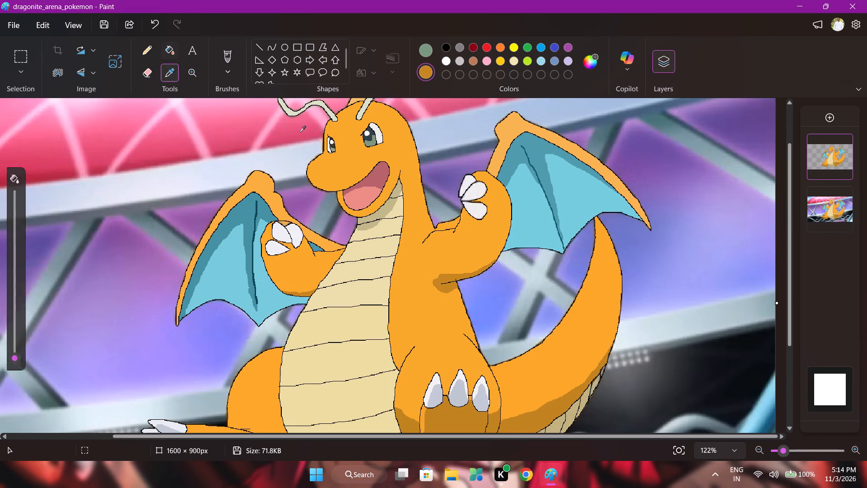
double_click(471, 212)
left_click(474, 196)
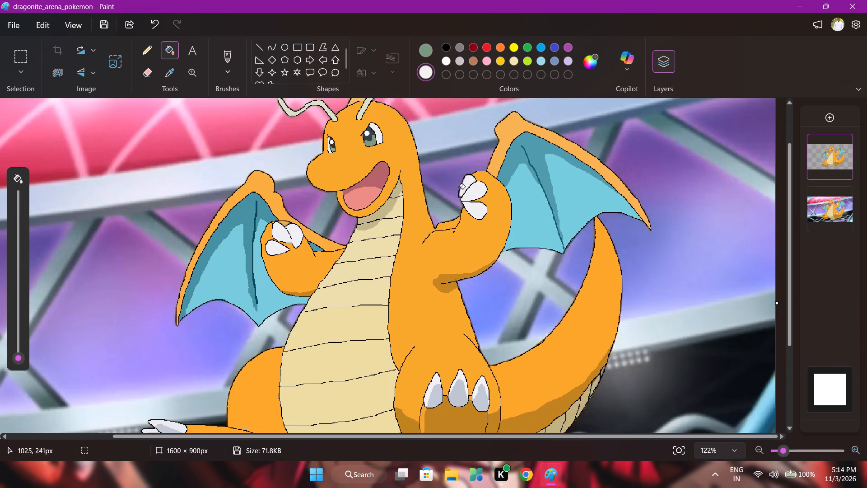
left_click(464, 186)
View the whole drawing and toggle the reference layer's visibility to look for gaps left in the colouring.
left_click_drag(641, 434, 636, 434)
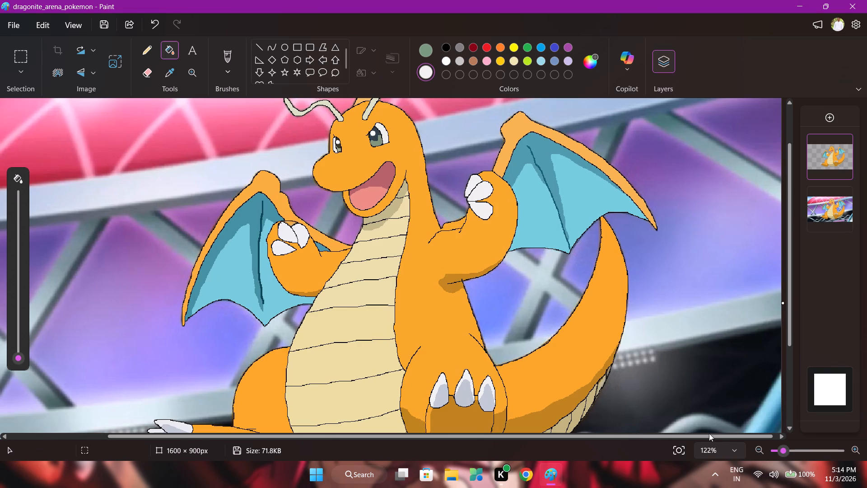
left_click(783, 453)
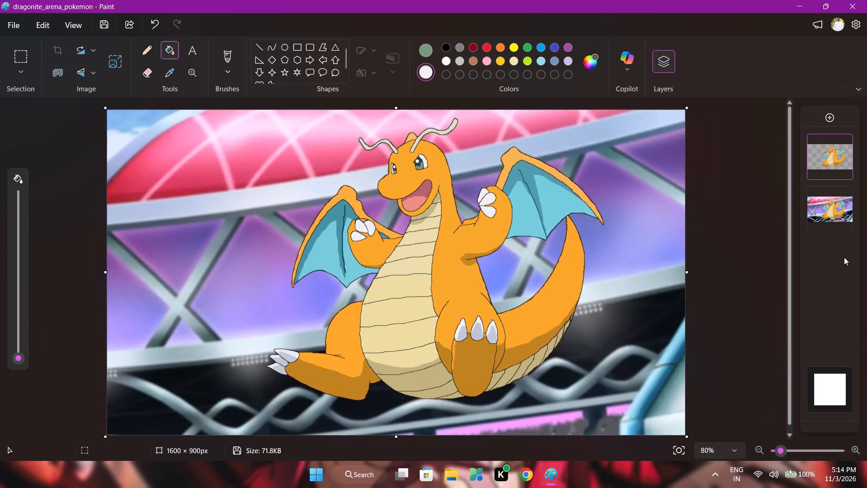
left_click(845, 193)
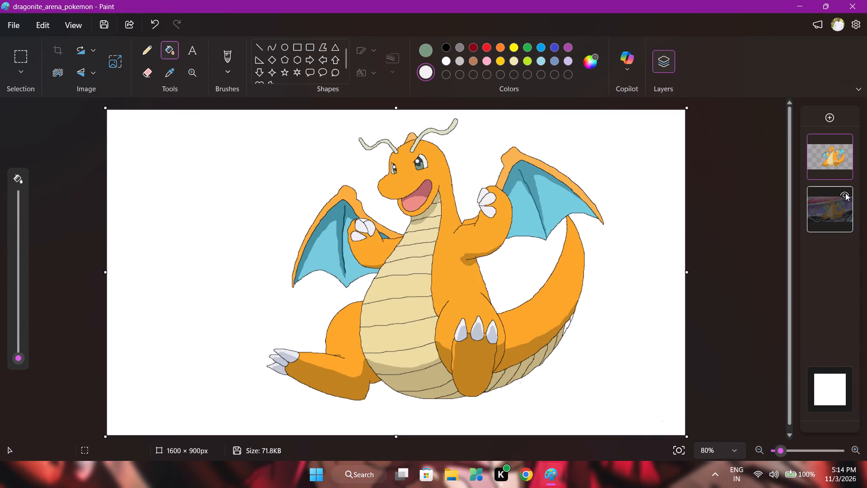
triple_click(845, 193)
triple_click(845, 193)
triple_click(845, 193)
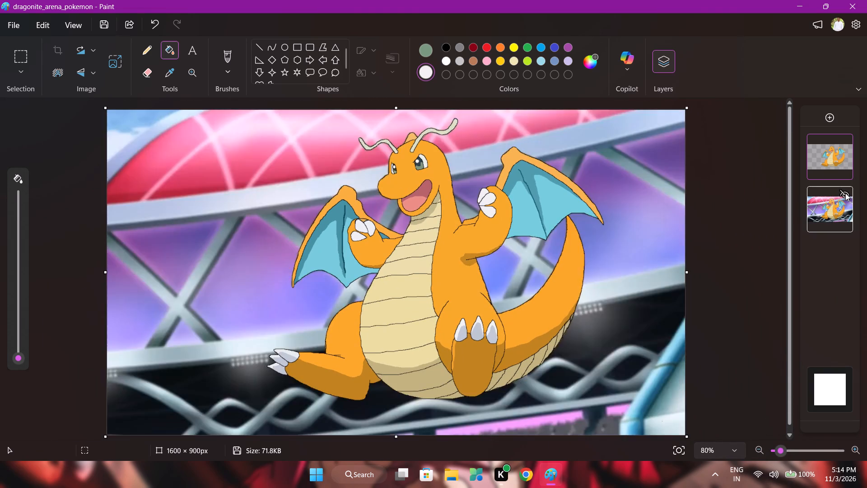
left_click(845, 193)
triple_click(845, 193)
triple_click(845, 193)
left_click(845, 193)
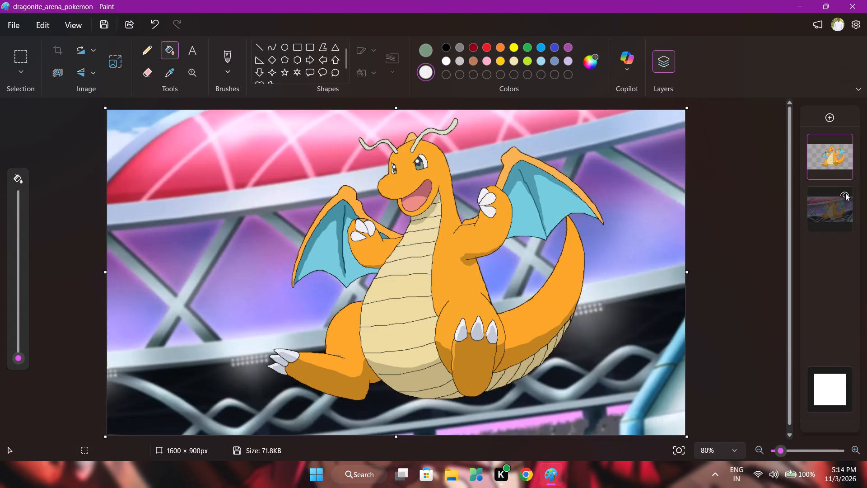
Fill the small gap just above the claws of the hand farther from the tail with orange sampled there.
left_click(172, 77)
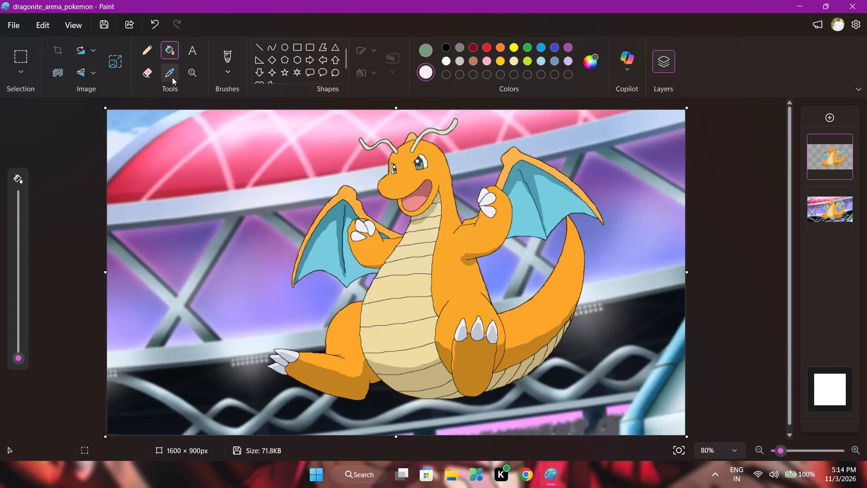
left_click(844, 194)
left_click(844, 194)
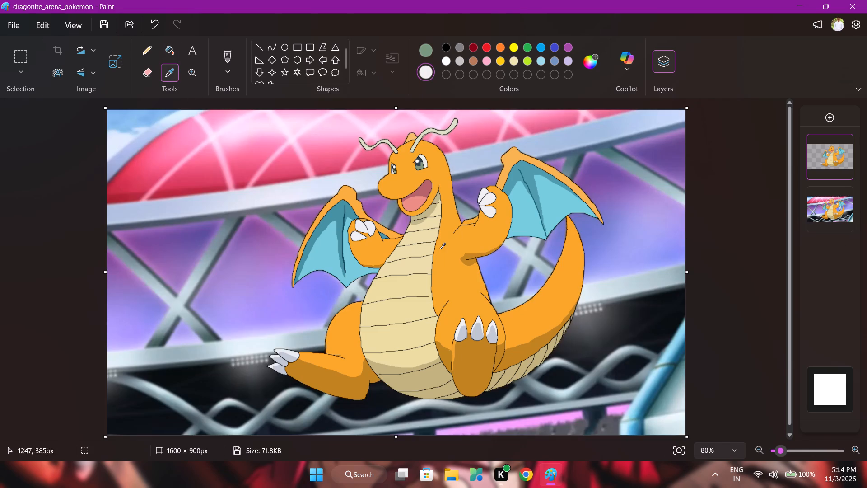
double_click(363, 219)
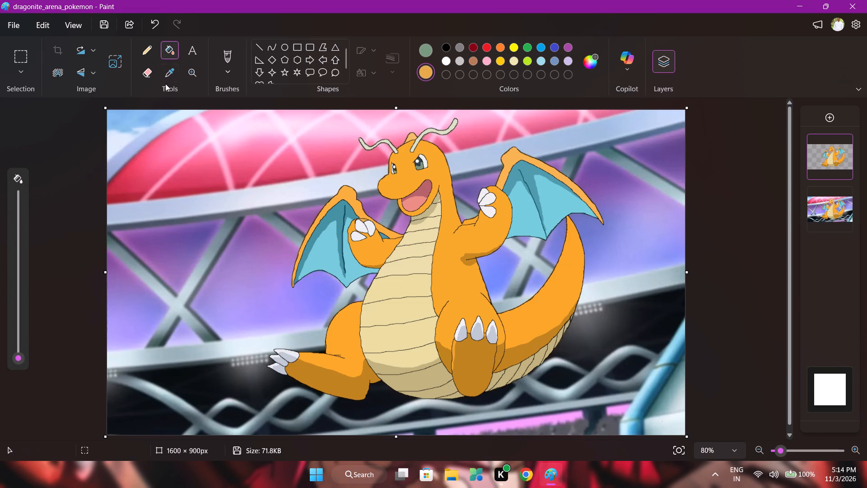
Fill the small unfilled segments along the outer edge of the tail's striped underside with dark tan sampled there.
left_click(165, 75)
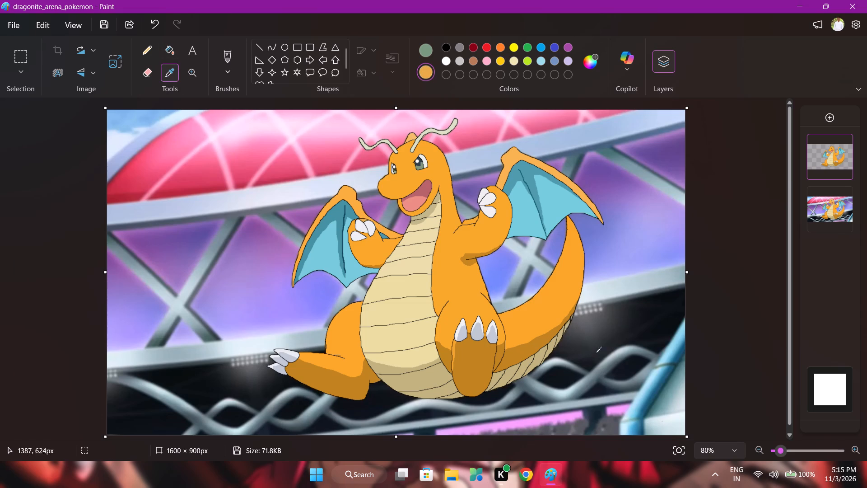
double_click(564, 328)
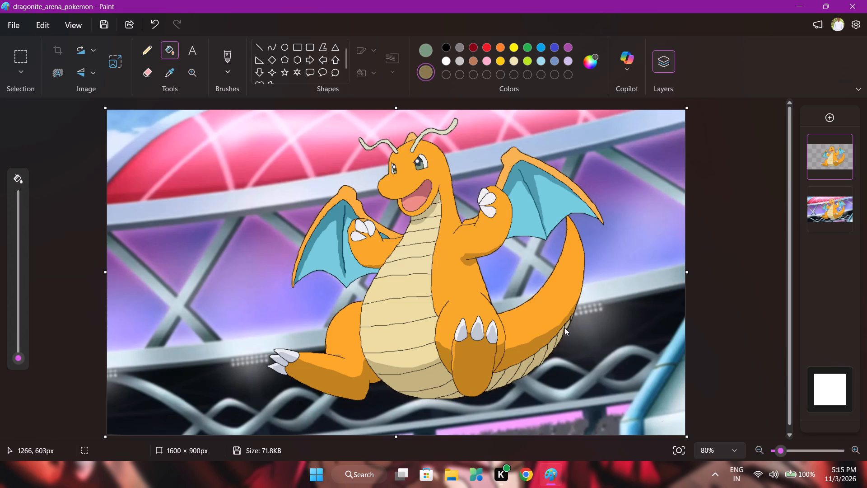
left_click(572, 319)
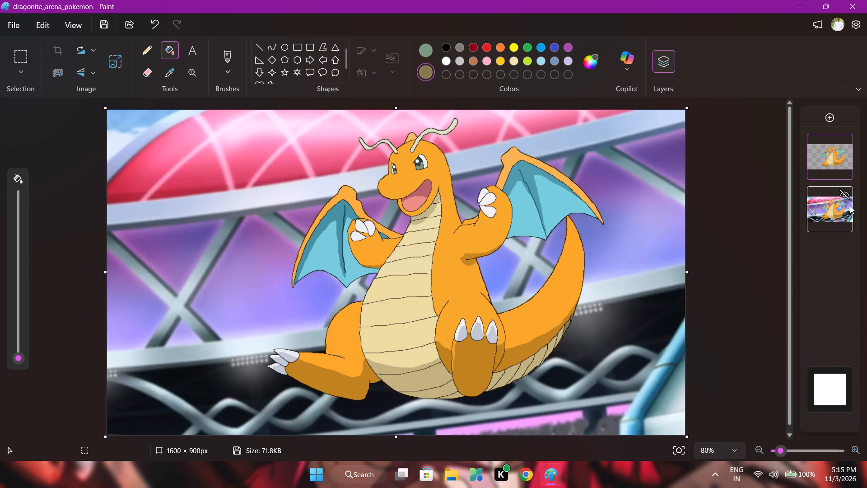
Toggle the reference layer's visibility to check the whole drawing for gaps in the colouring.
left_click(846, 192)
left_click(846, 192)
left_click(846, 192)
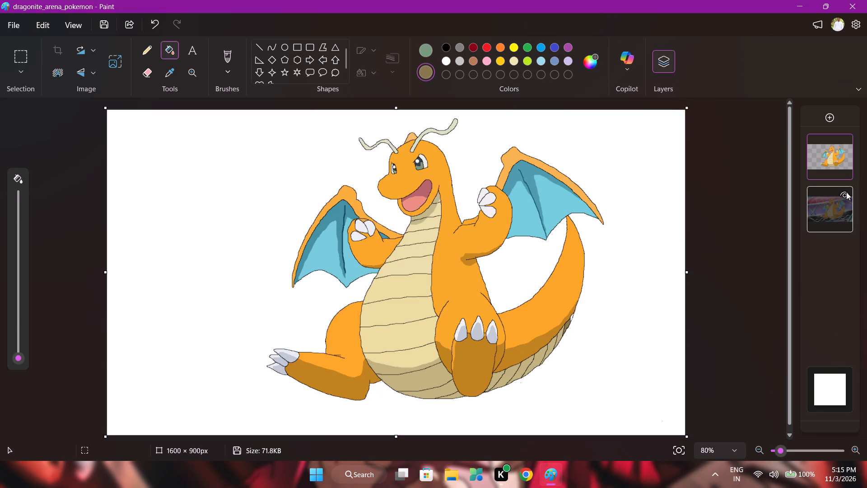
left_click(846, 192)
left_click(846, 192)
Fill the small unfilled segment at the upper end of the tail's striped underside with light tan sampled there from the reference.
left_click_drag(780, 455, 788, 452)
left_click_drag(488, 433, 695, 433)
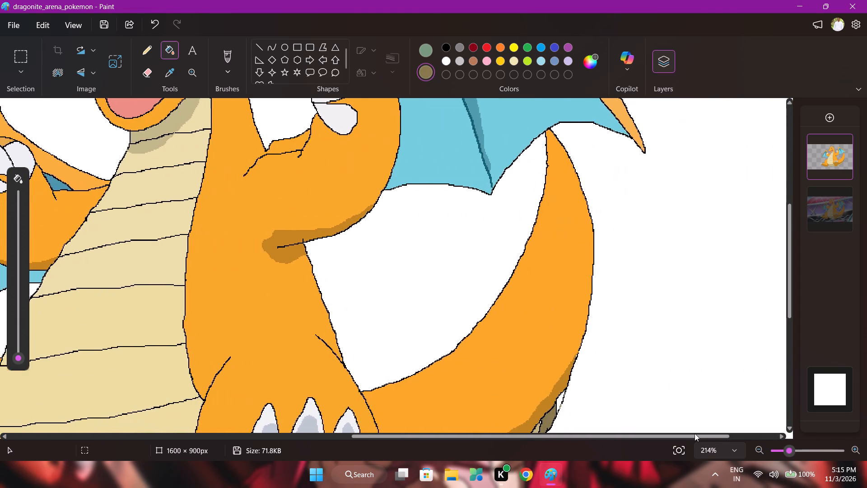
left_click_drag(695, 433, 697, 433)
left_click(844, 141)
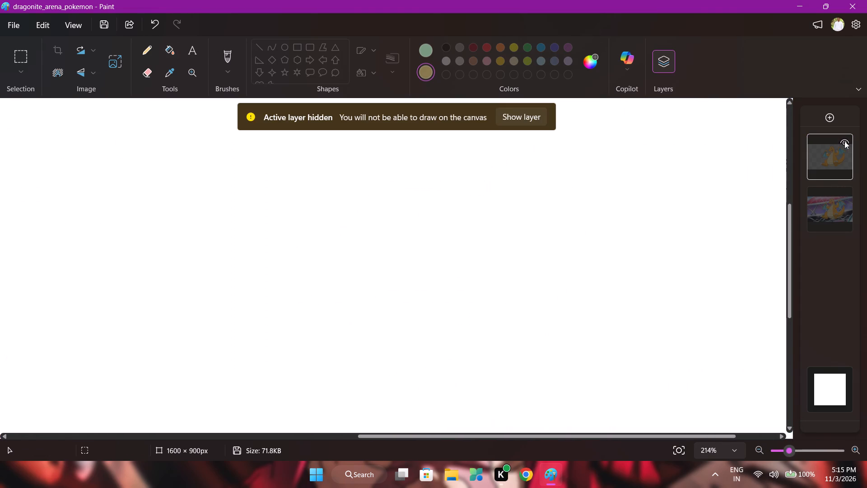
left_click(844, 141)
left_click(841, 191)
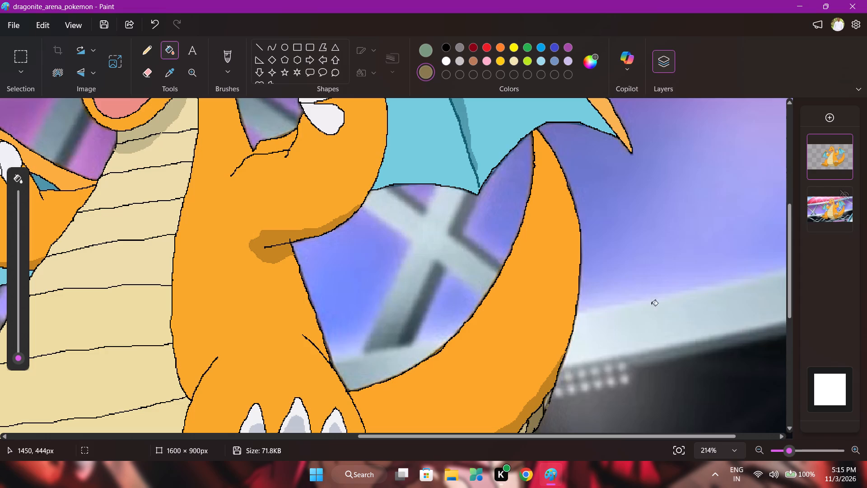
left_click(175, 71)
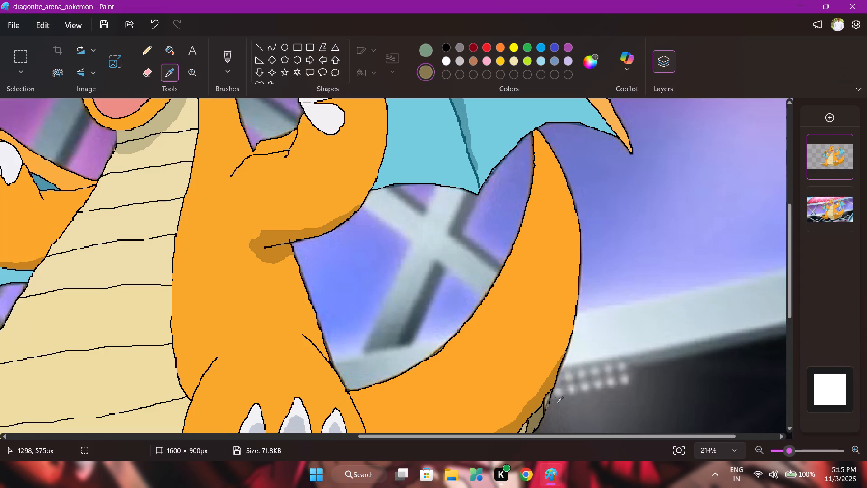
double_click(546, 401)
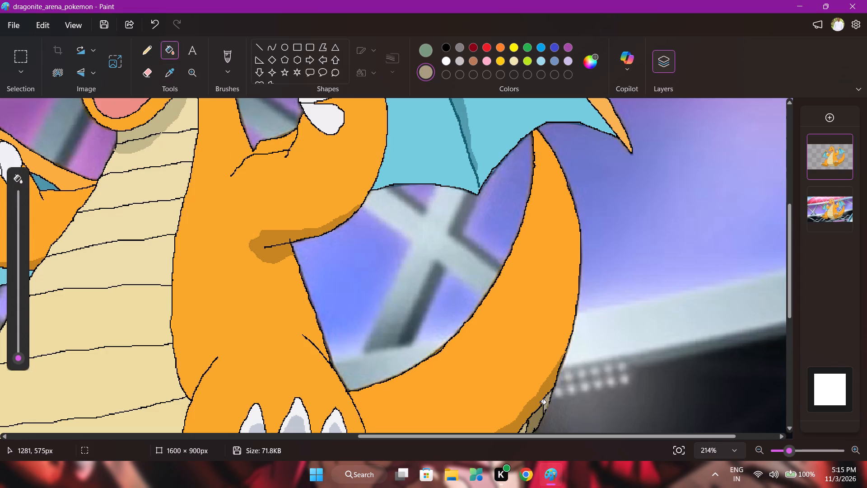
scroll(540, 404, "down", 1)
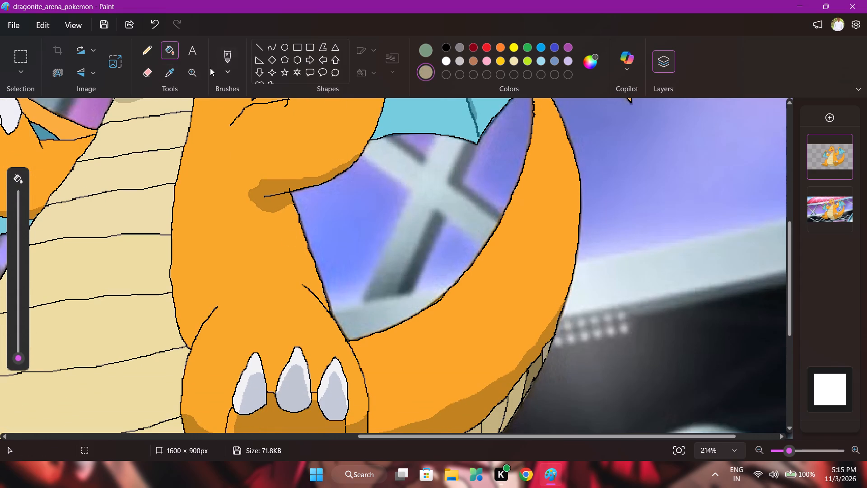